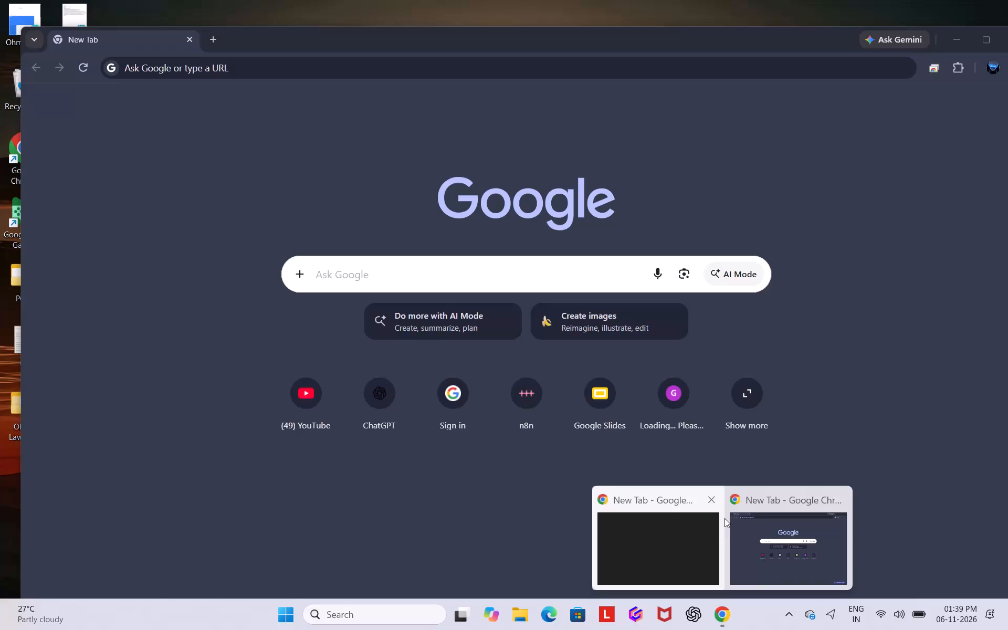
# Open the n8n.io website in a maximized Google Chrome window.
pyautogui.rightClick(765, 497)
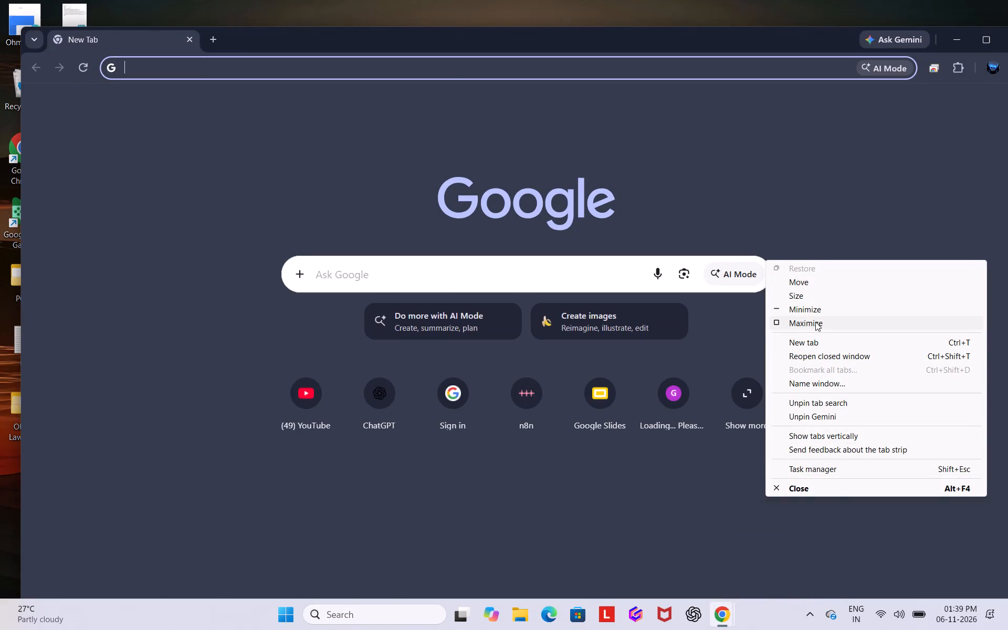
pyautogui.click(815, 322)
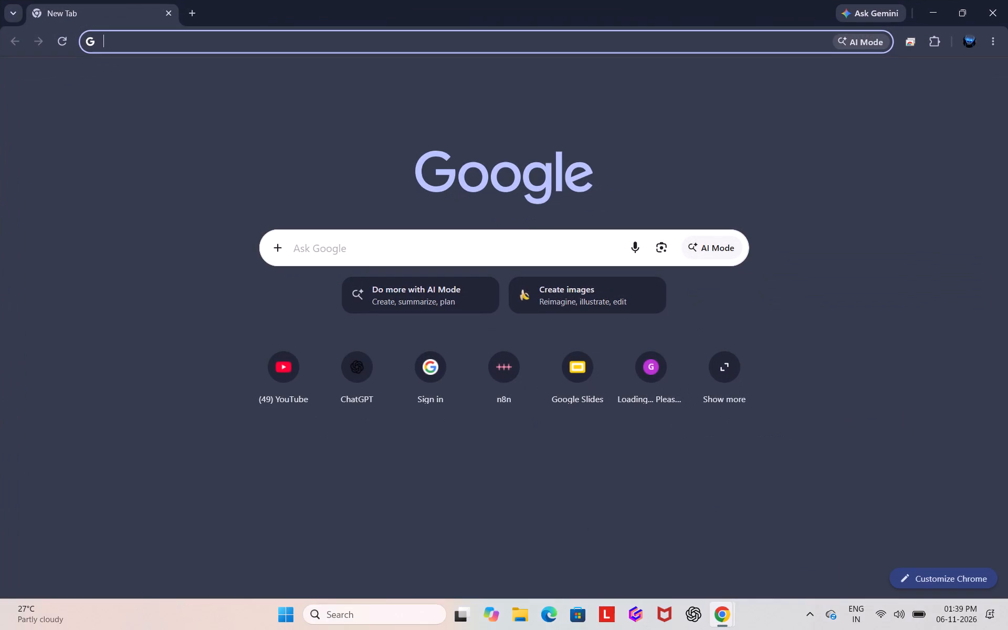
pyautogui.press('n')
pyautogui.press('Return')
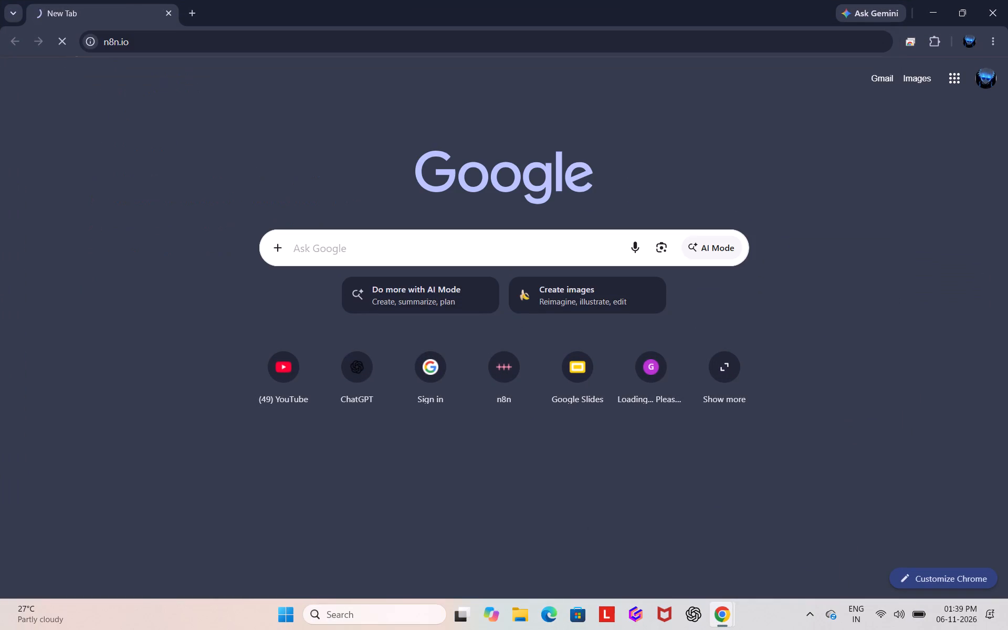
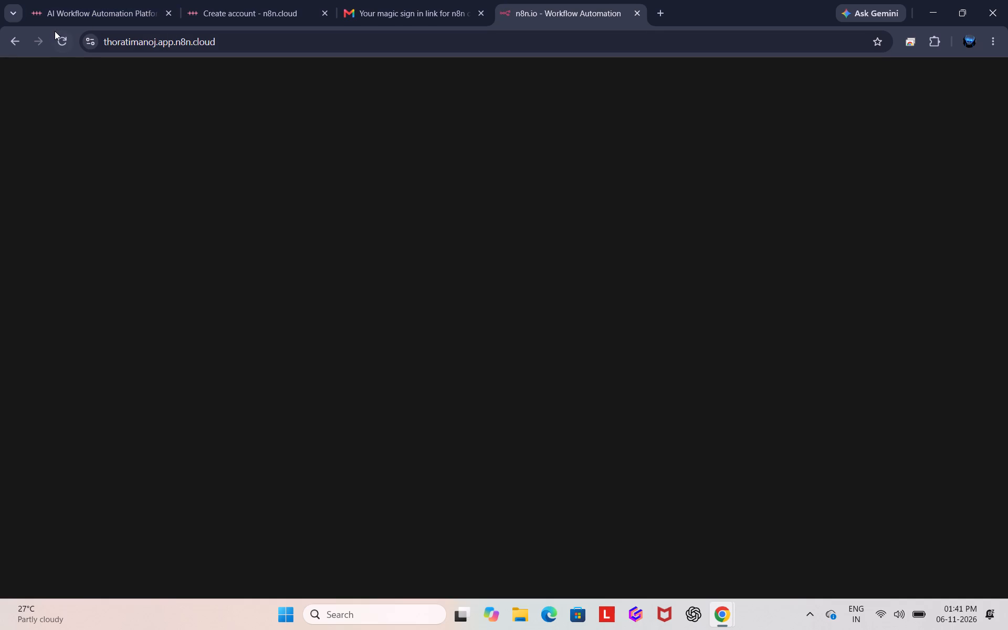
# Reload the blank n8n cloud workspace page.
pyautogui.click(64, 43)
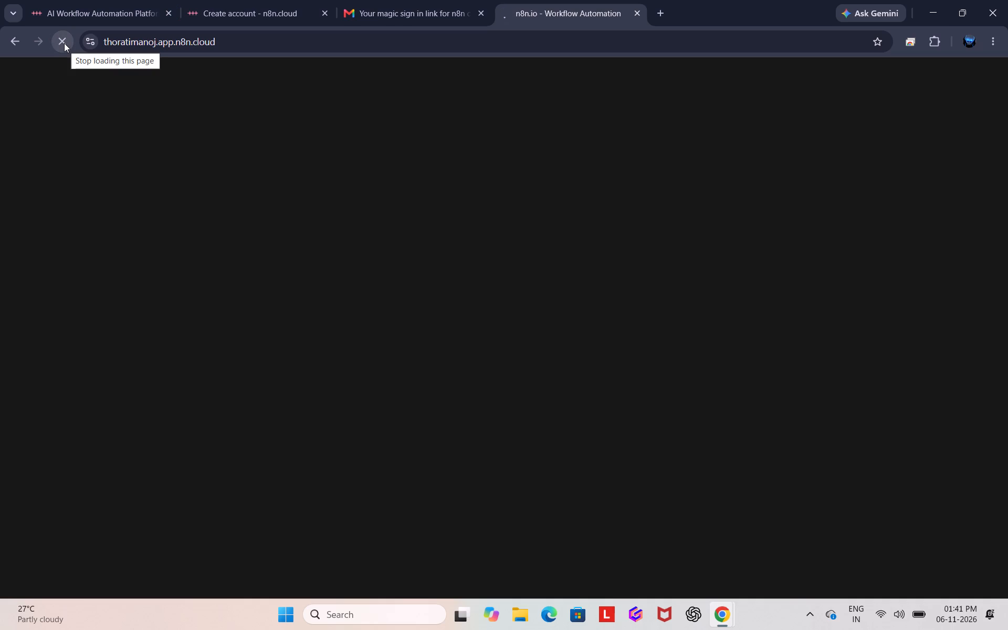
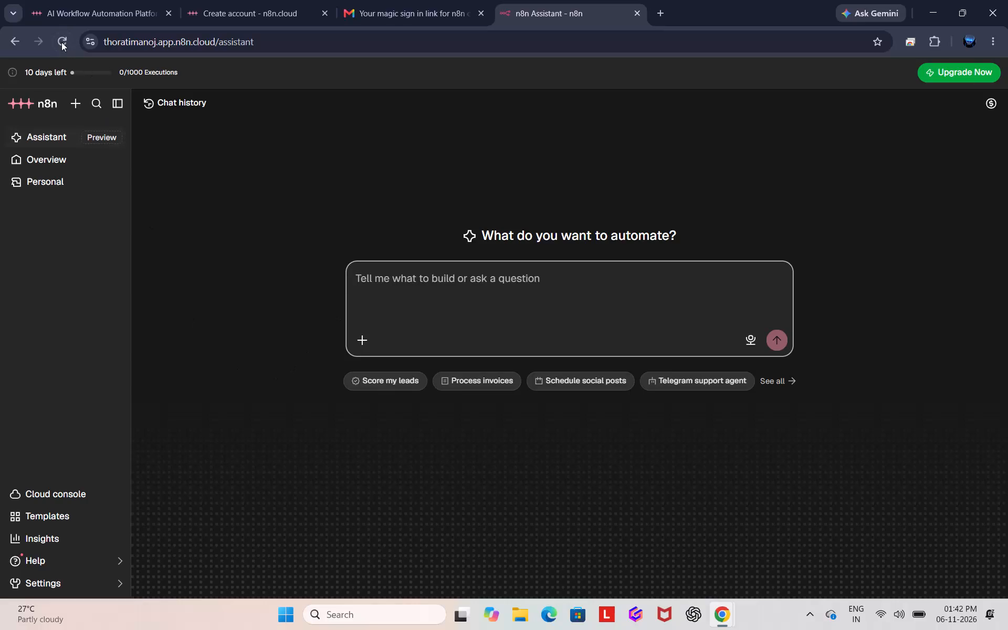
# Create a new workflow in the n8n workspace.
pyautogui.click(77, 99)
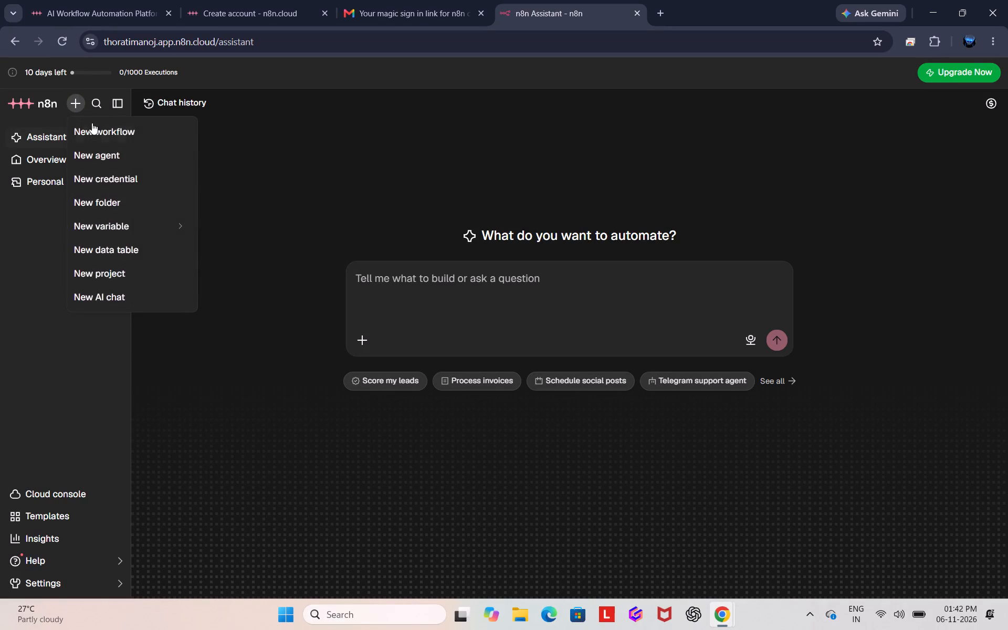
pyautogui.click(106, 129)
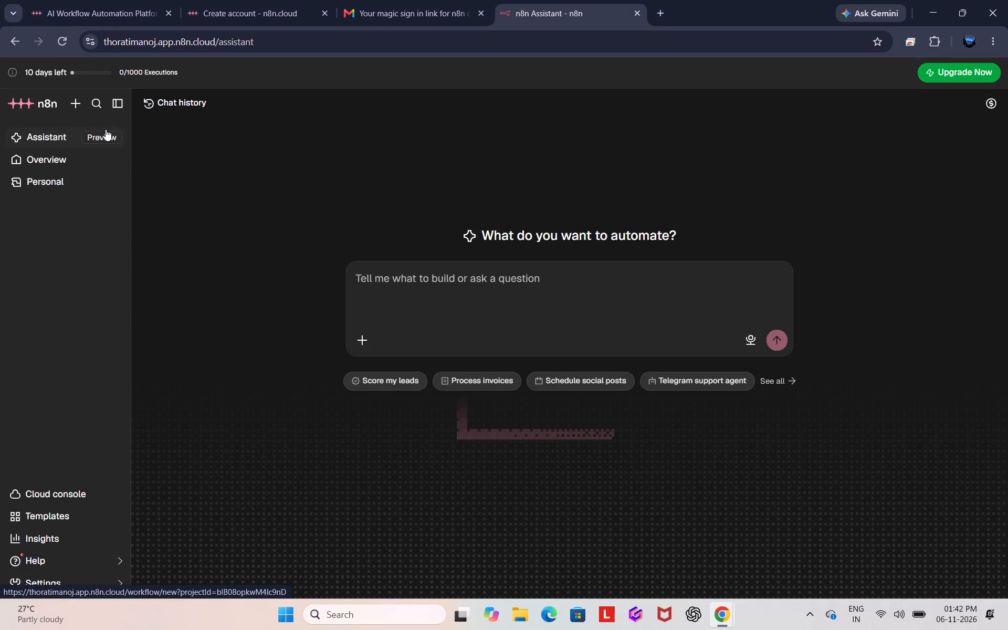
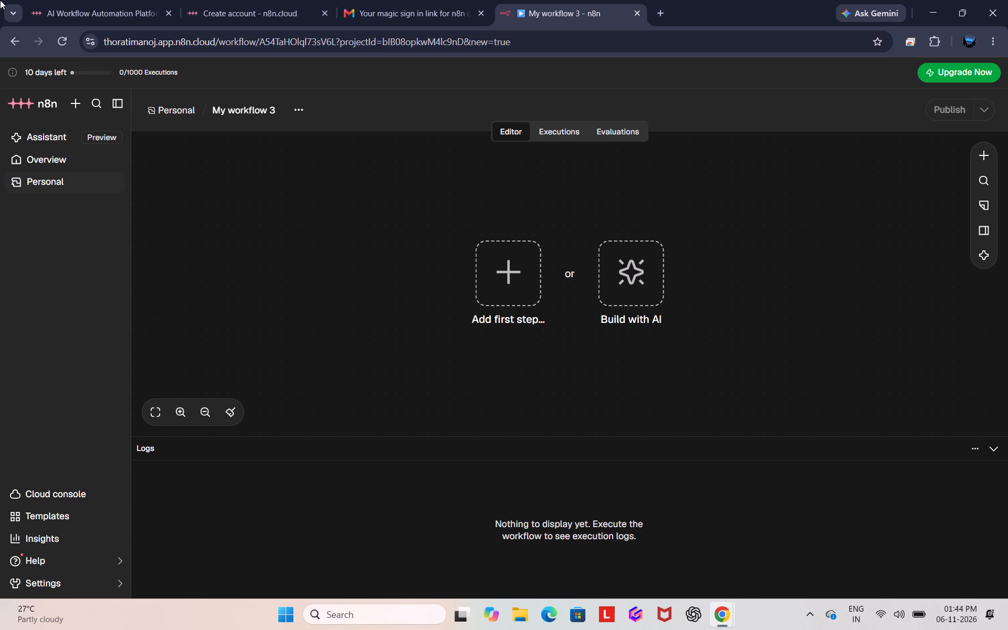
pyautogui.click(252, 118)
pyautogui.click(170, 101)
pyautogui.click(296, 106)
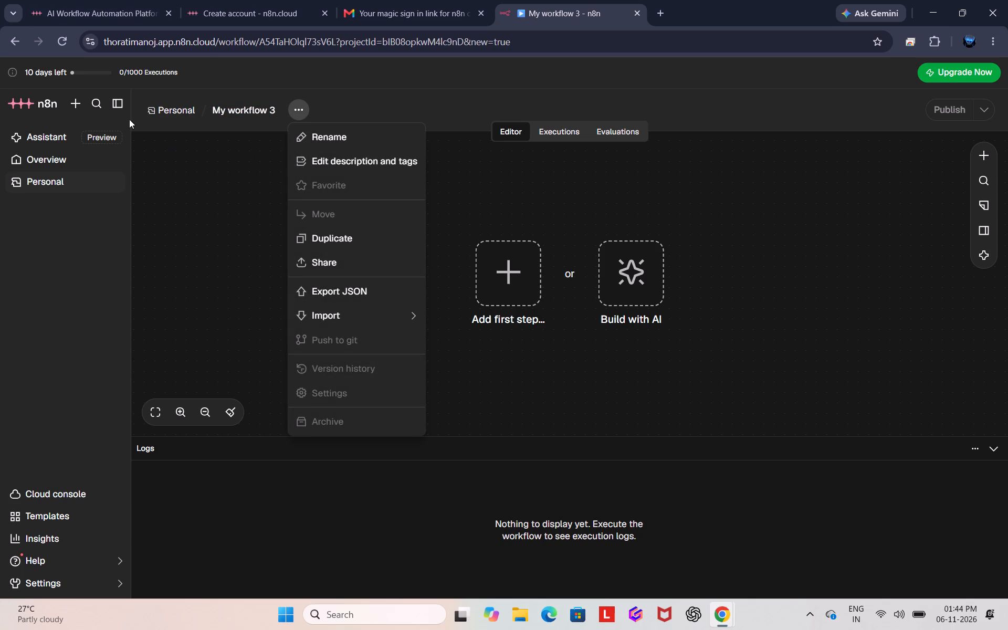
# Leave the empty new workflow and open the Overview page of all workflows.
pyautogui.click(68, 166)
pyautogui.click(65, 166)
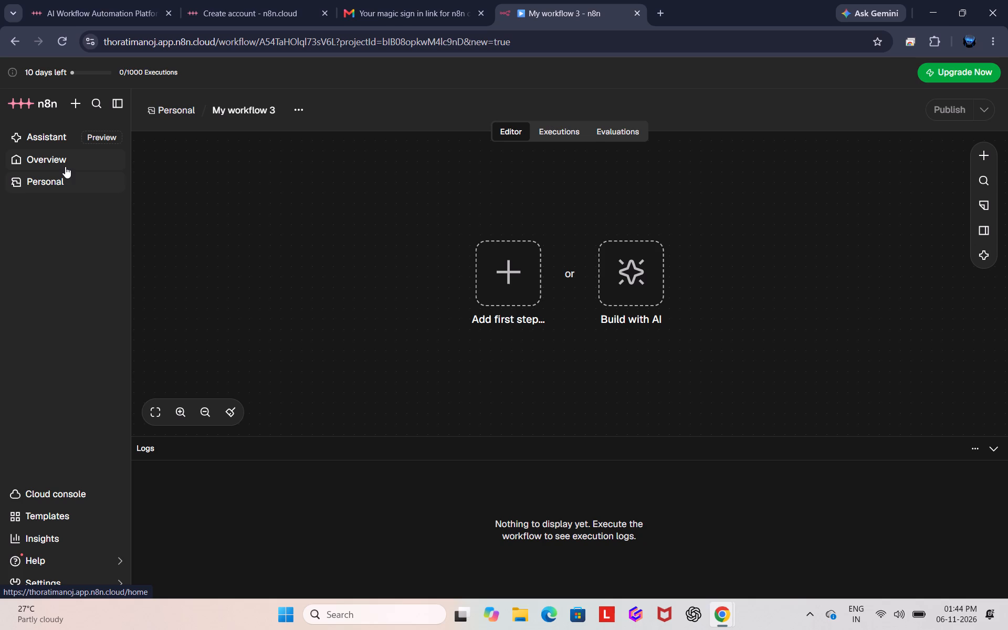
pyautogui.click(65, 164)
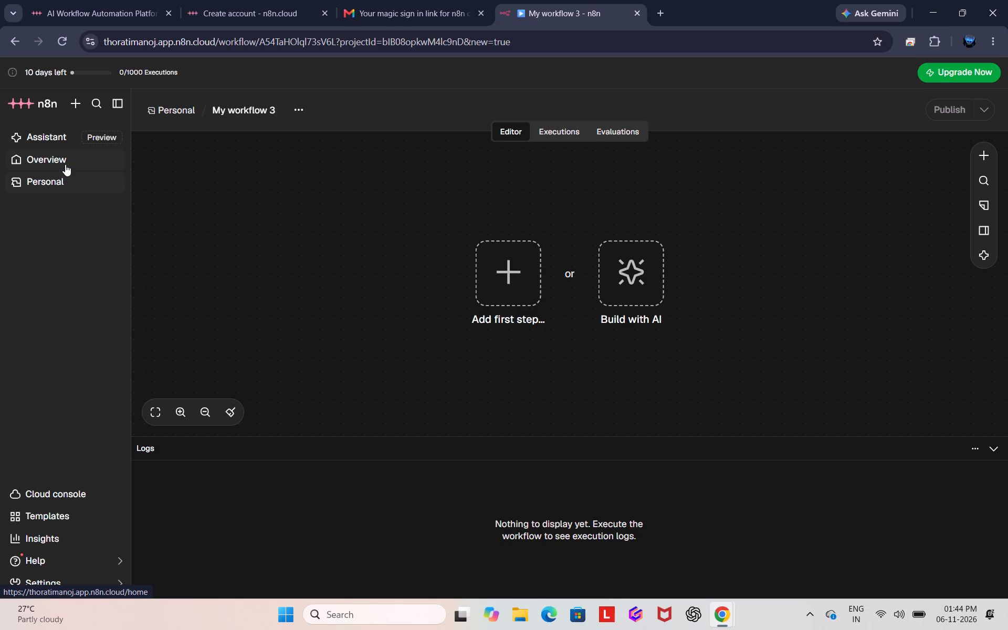
pyautogui.click(72, 160)
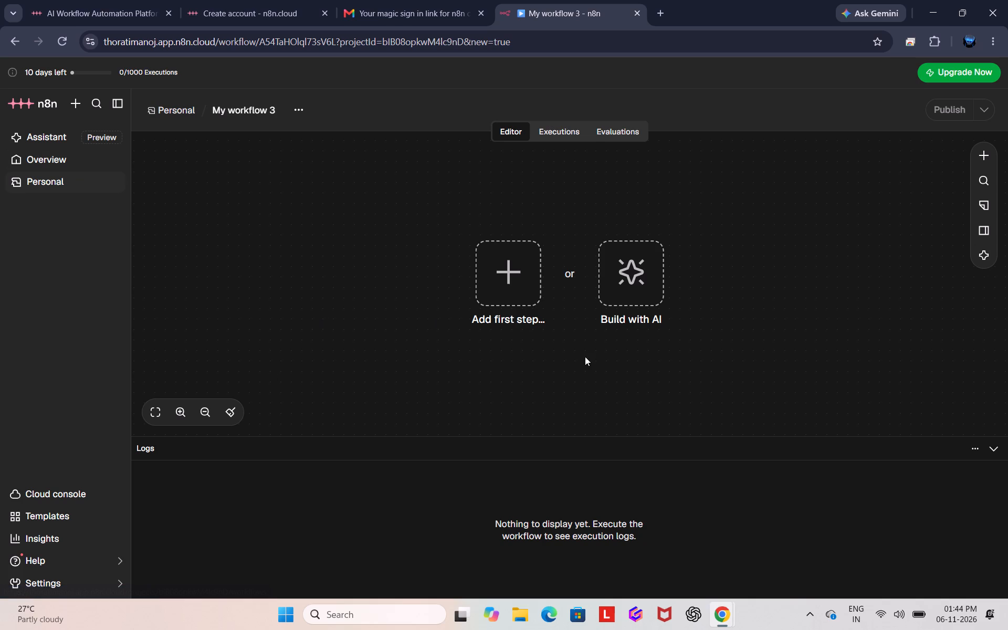
pyautogui.click(69, 142)
pyautogui.click(75, 164)
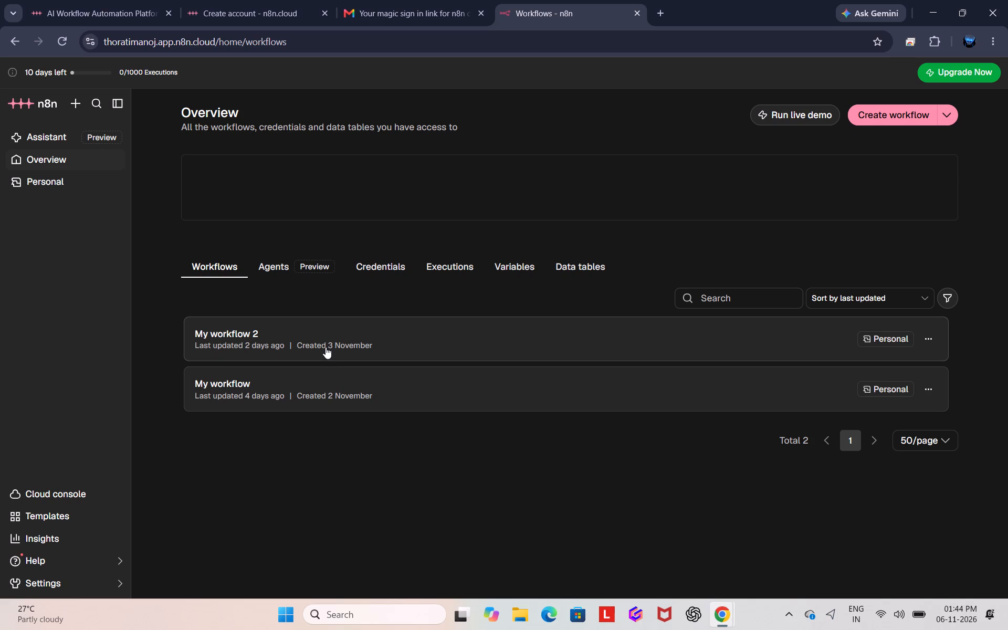
# Open My workflow 2 to examine its node layout, and return to the workflow overview.
pyautogui.click(322, 344)
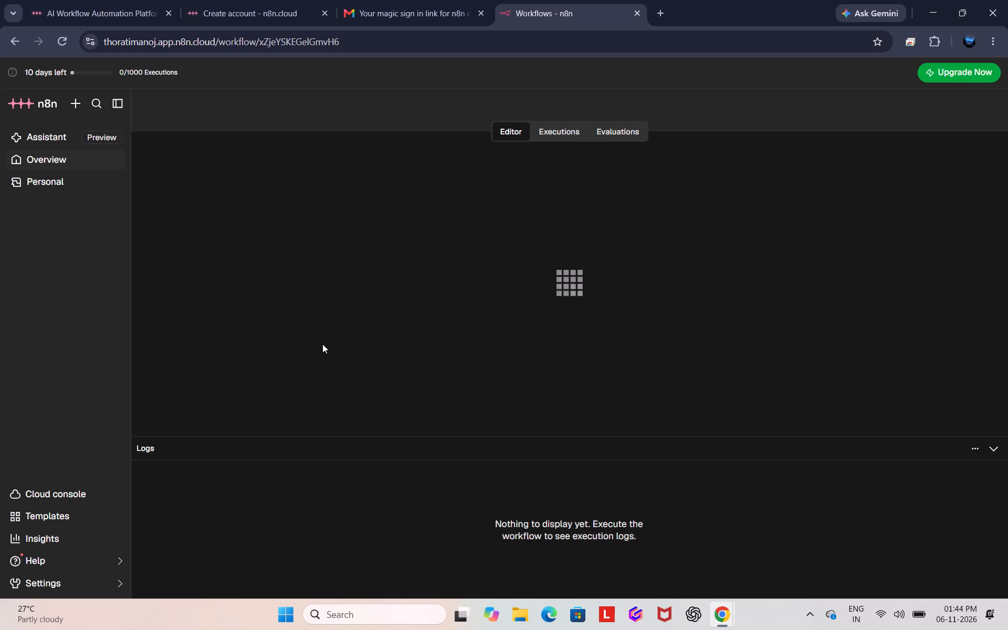
pyautogui.scroll(2, 322, 344)
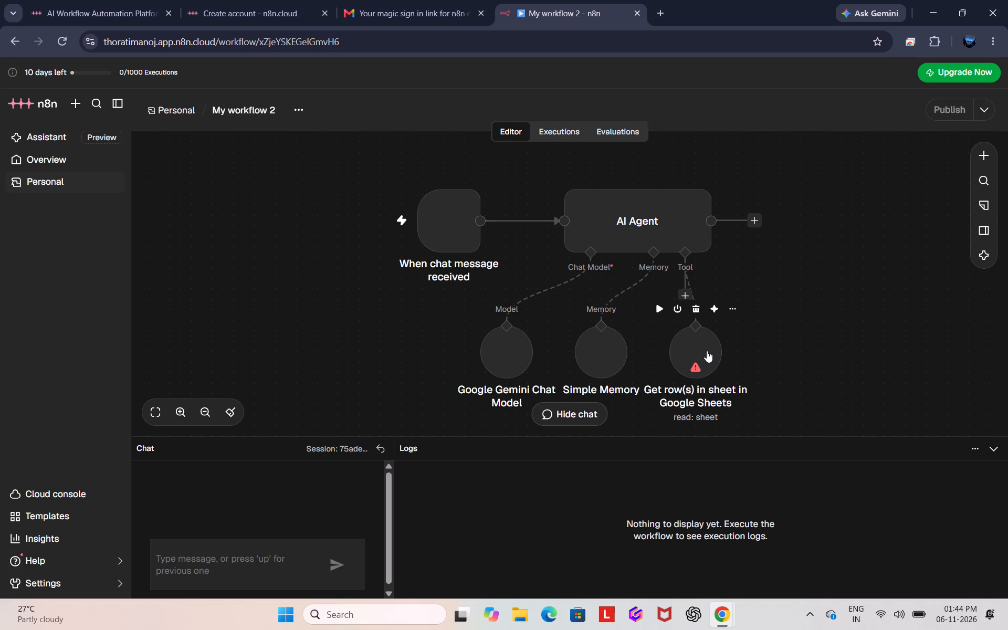
pyautogui.click(14, 41)
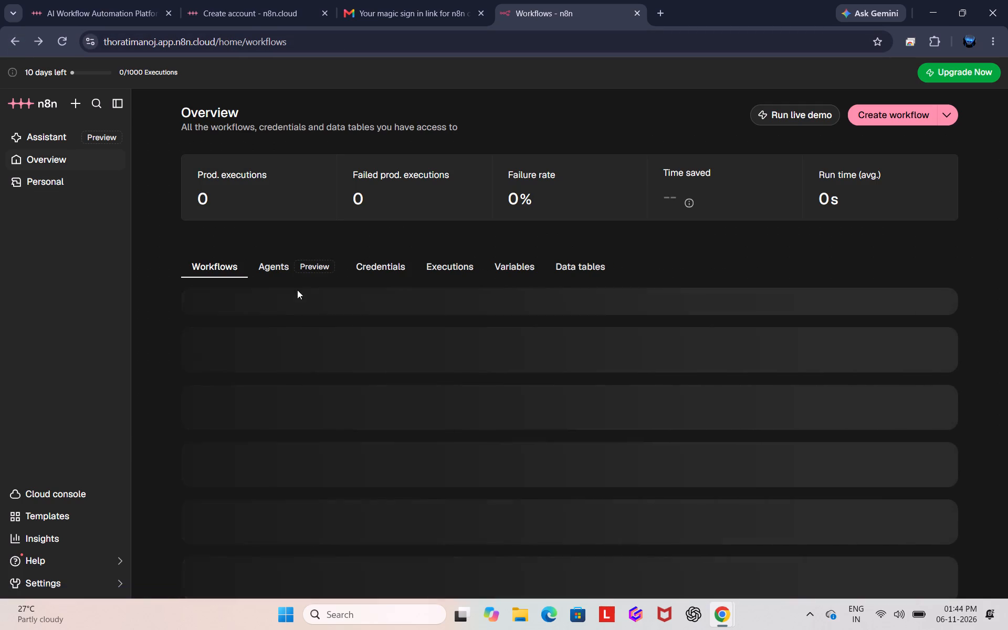
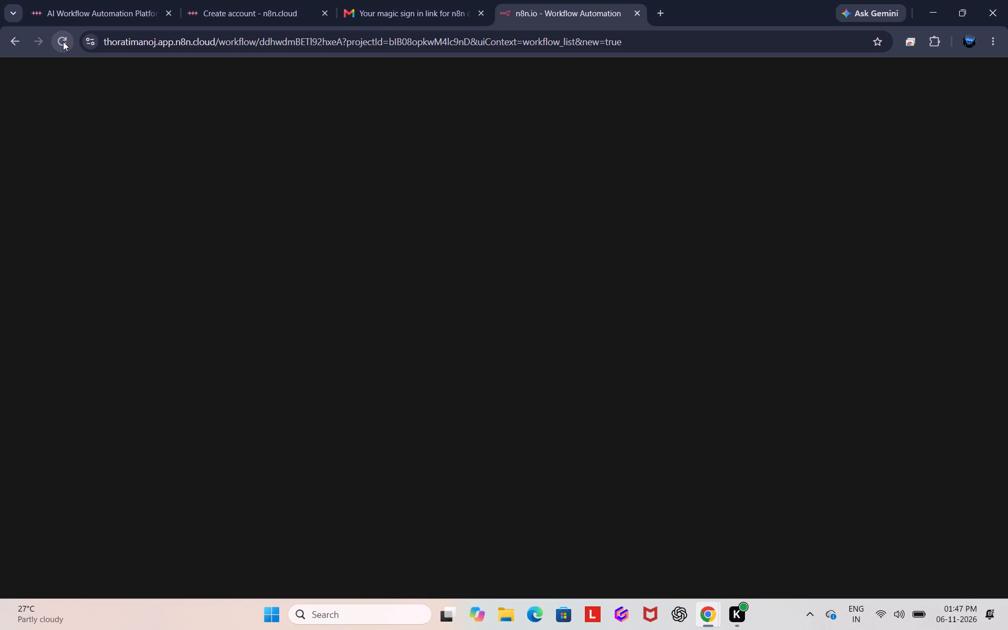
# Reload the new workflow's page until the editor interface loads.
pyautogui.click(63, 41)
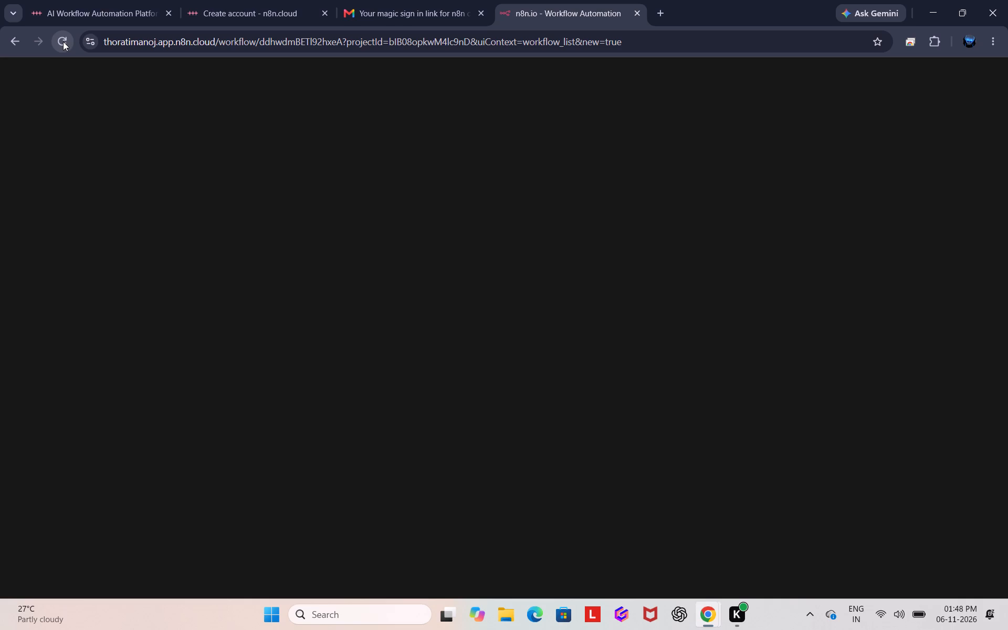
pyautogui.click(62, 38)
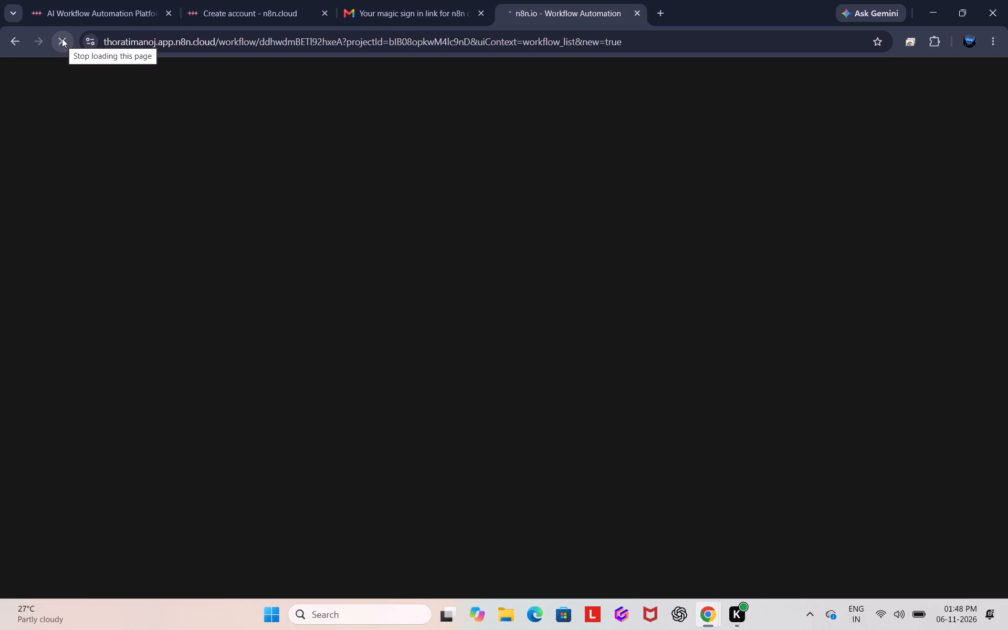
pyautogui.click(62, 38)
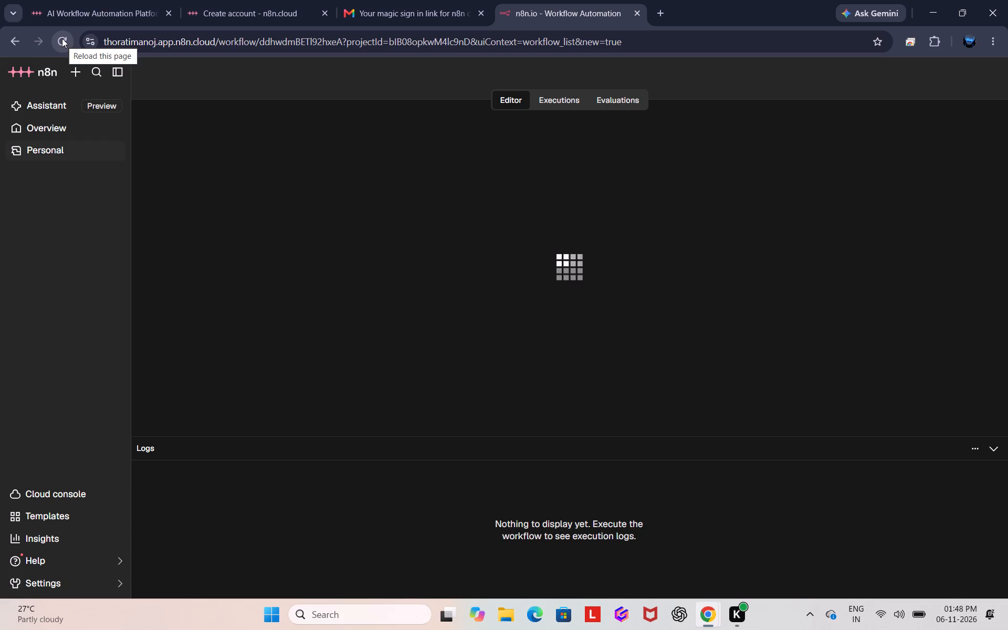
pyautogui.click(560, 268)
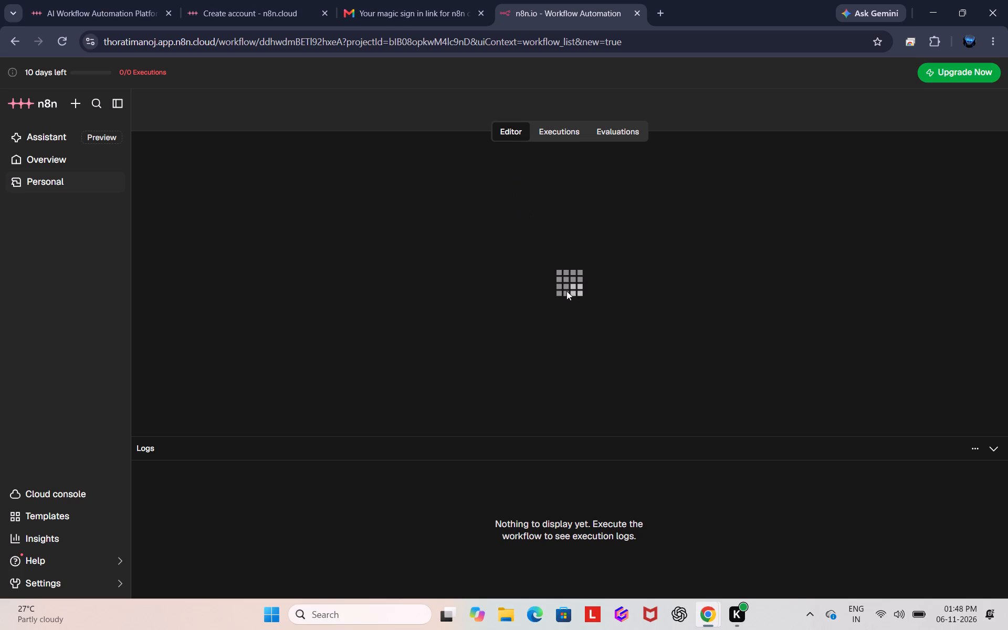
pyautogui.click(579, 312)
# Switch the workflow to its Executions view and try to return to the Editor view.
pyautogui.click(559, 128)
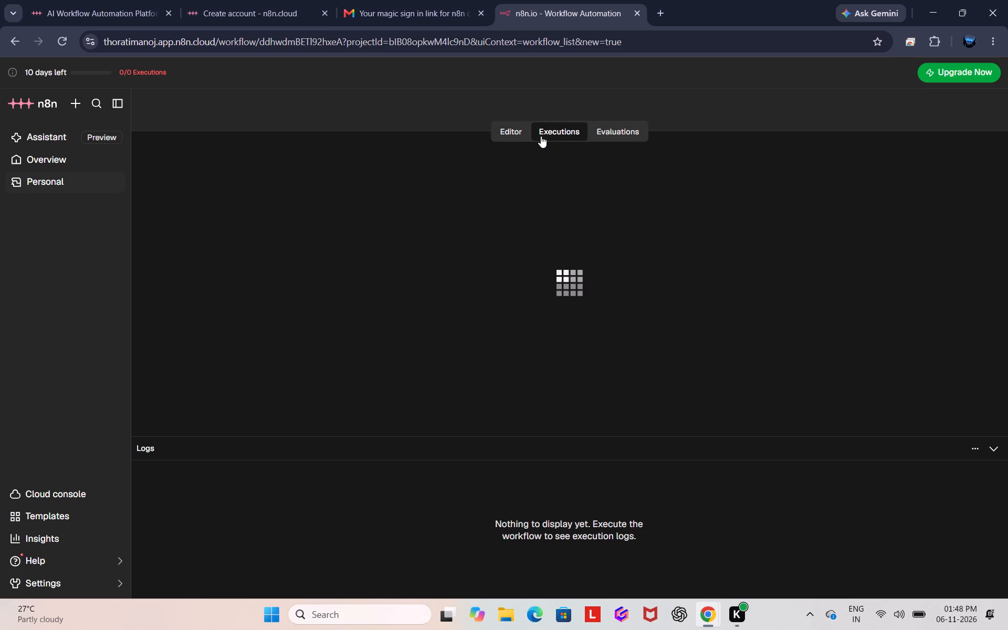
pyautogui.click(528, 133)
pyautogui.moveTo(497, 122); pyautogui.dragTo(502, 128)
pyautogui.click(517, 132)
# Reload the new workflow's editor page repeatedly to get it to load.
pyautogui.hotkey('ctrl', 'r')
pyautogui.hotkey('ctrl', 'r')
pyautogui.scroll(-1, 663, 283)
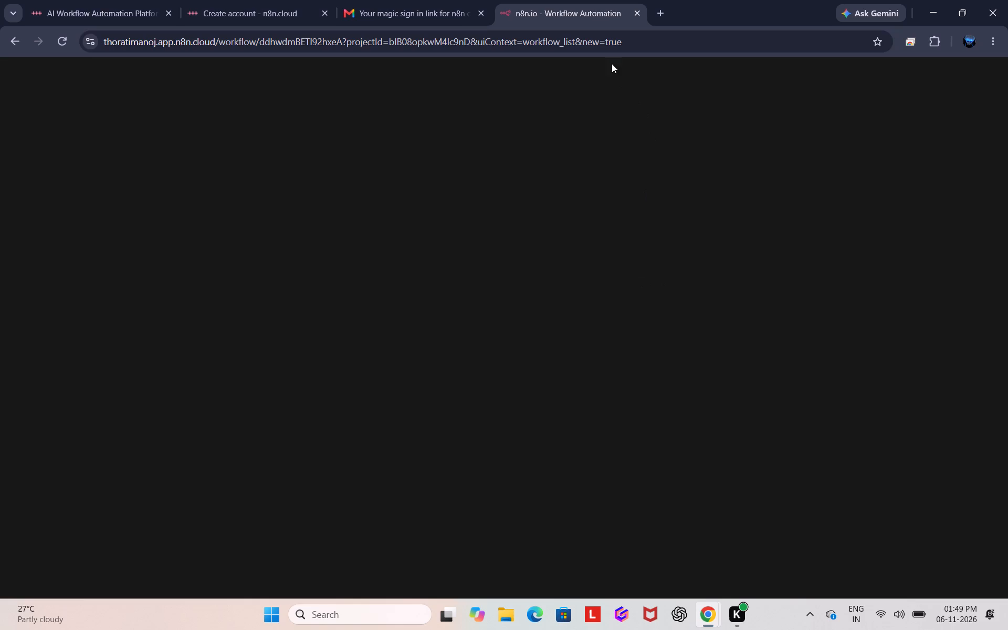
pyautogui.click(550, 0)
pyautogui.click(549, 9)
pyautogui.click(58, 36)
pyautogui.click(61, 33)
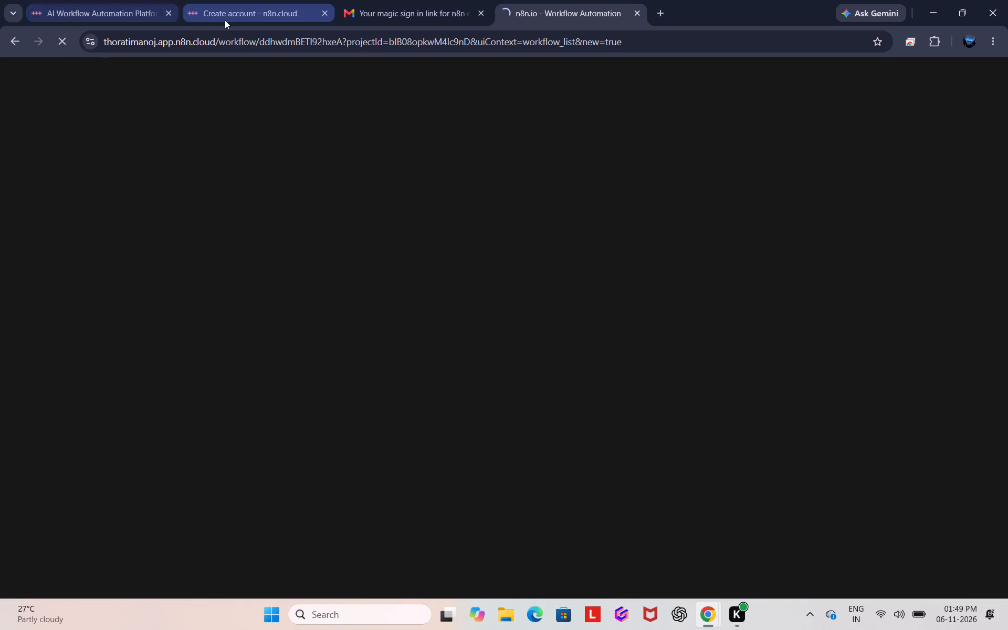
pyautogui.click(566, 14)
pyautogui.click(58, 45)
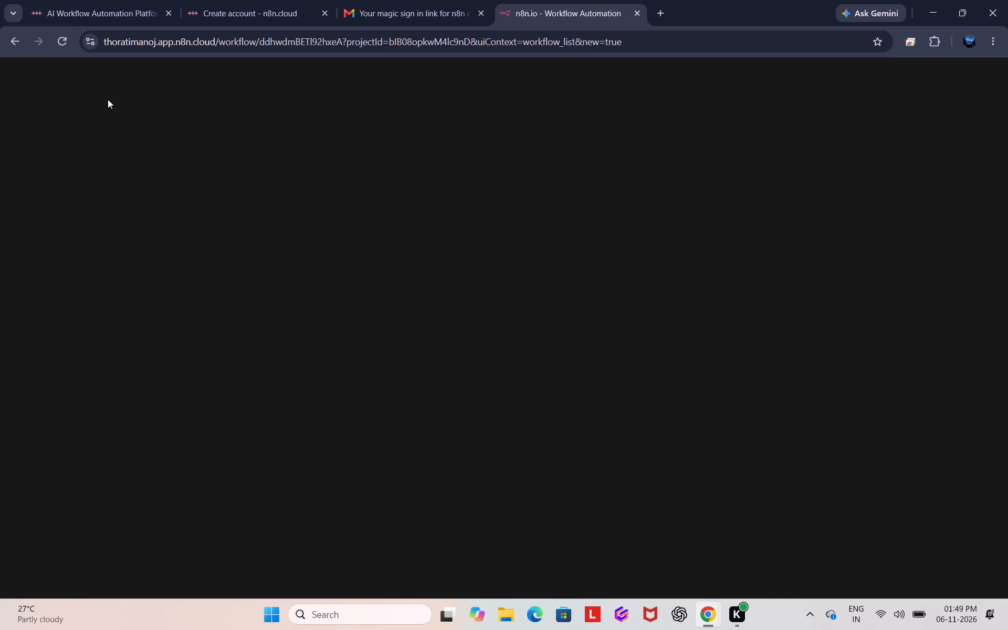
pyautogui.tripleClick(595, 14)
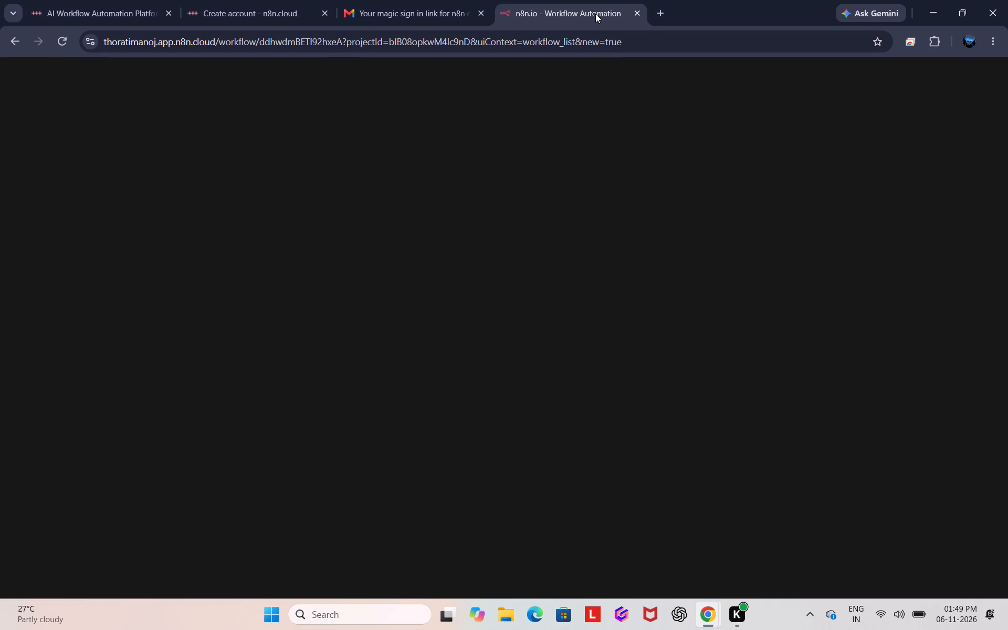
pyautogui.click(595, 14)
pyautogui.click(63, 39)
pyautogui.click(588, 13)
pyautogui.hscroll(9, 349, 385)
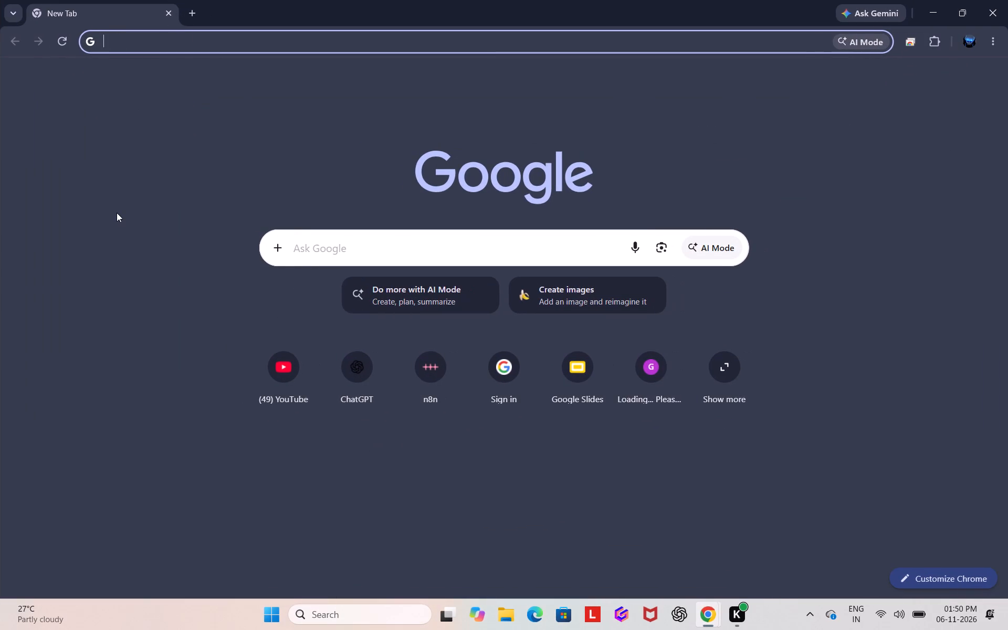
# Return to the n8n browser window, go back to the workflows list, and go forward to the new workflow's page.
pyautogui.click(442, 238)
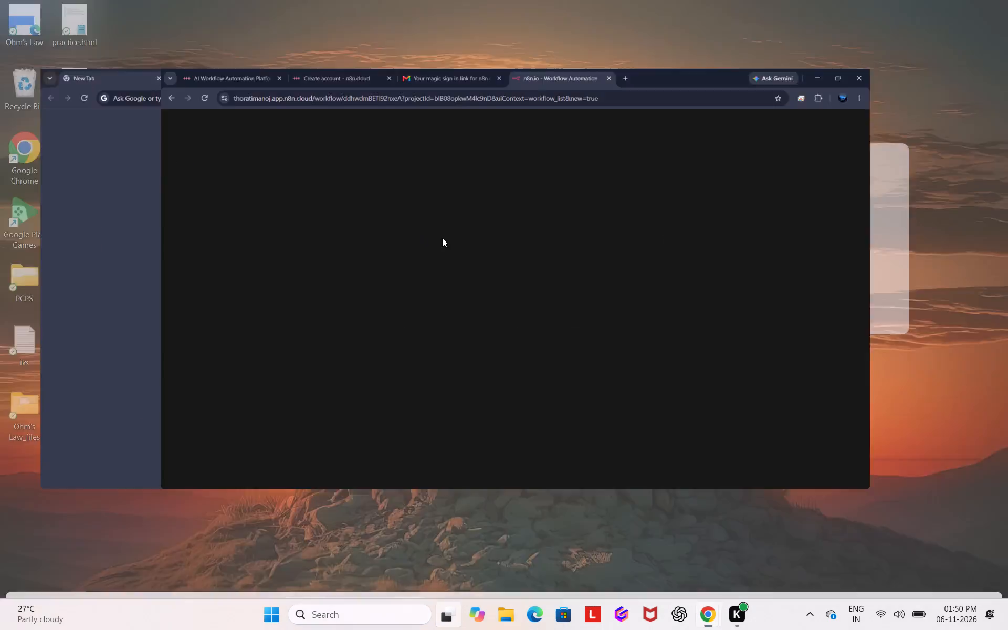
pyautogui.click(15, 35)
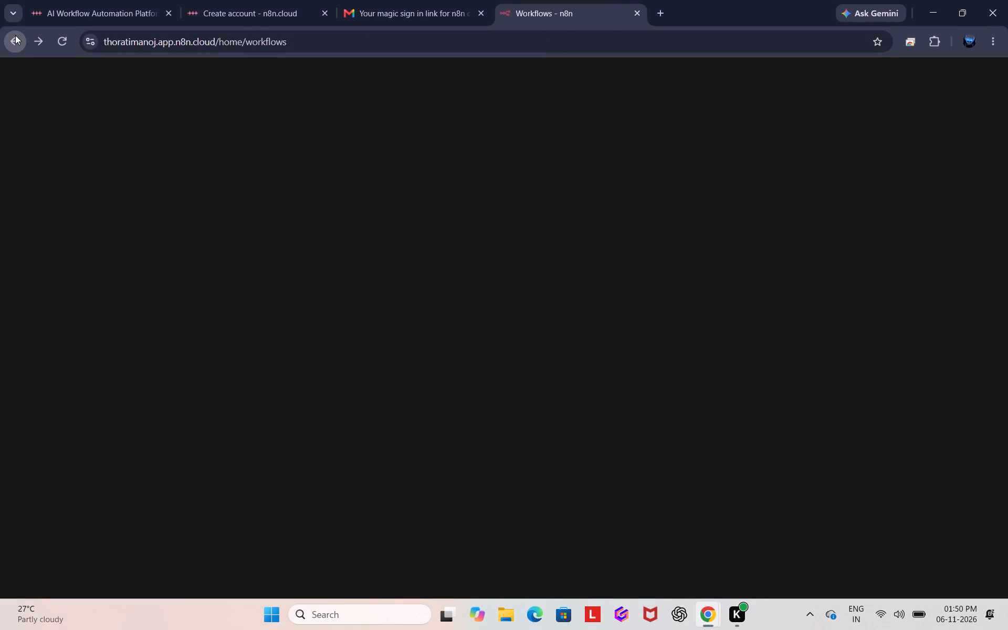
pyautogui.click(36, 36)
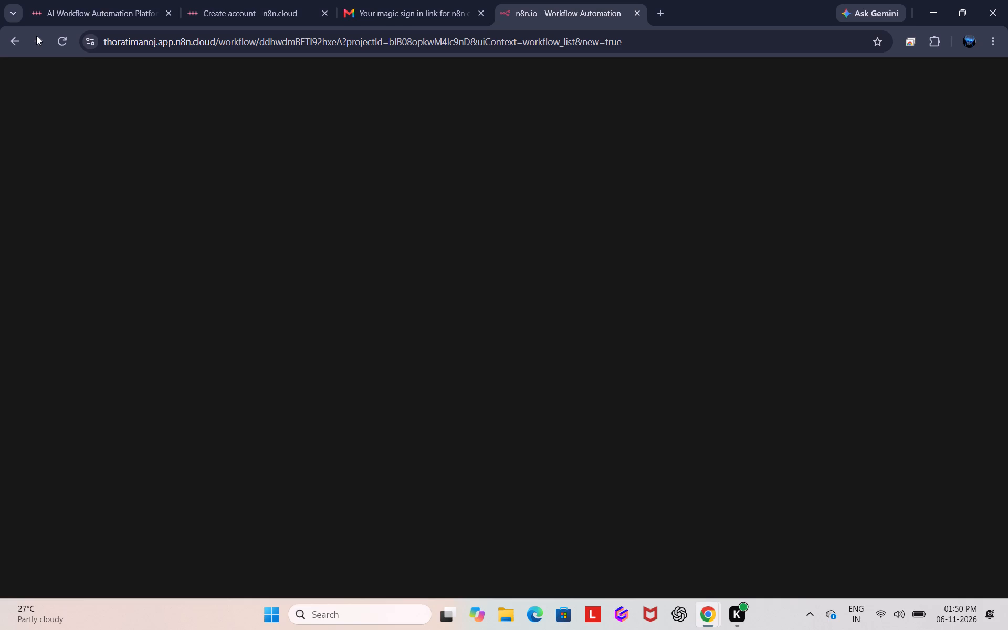
# Check the computer's Wi-Fi connection in the system quick settings and return to the workflow page.
pyautogui.click(880, 608)
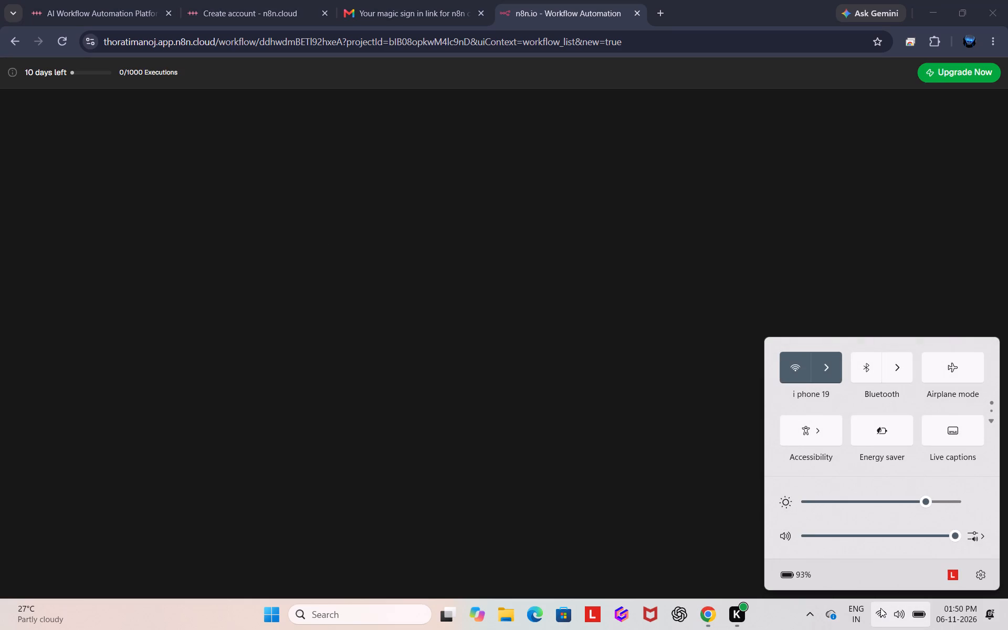
pyautogui.click(583, 244)
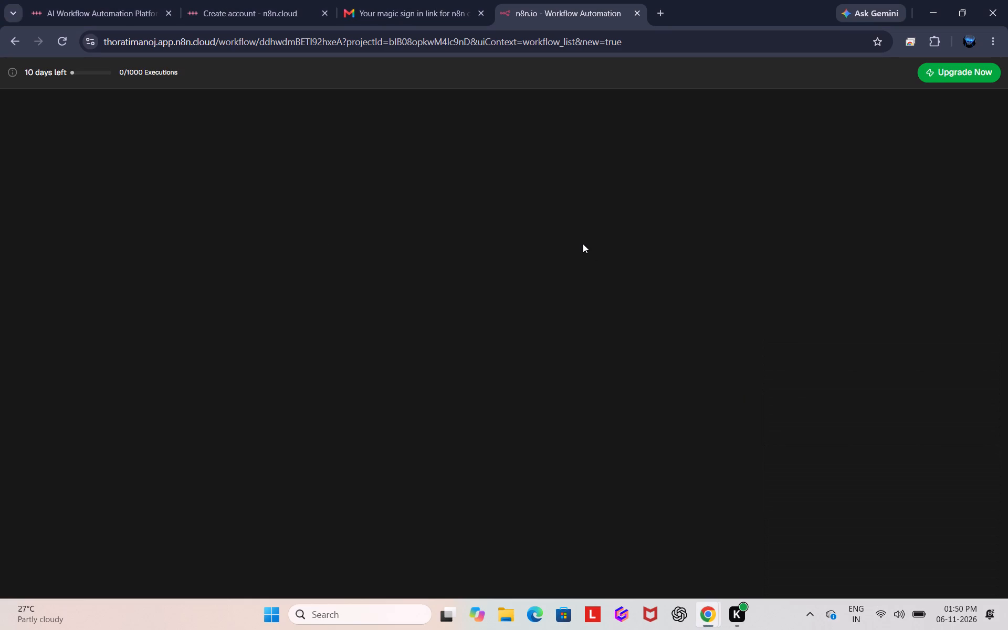
# Reload the new workflow's page again to bring up its editor.
pyautogui.click(61, 30)
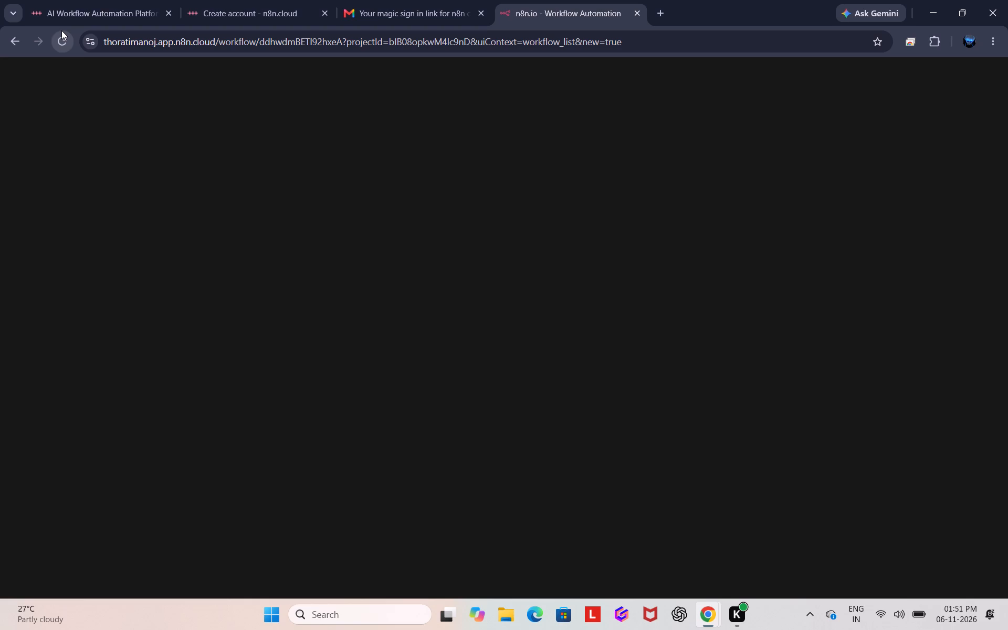
pyautogui.doubleClick(557, 5)
pyautogui.click(57, 41)
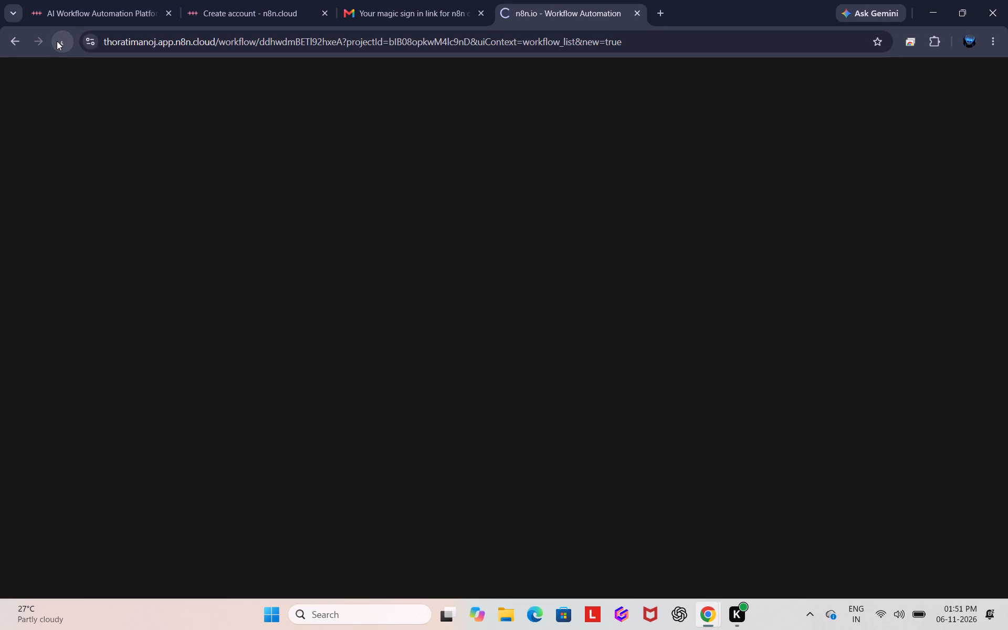
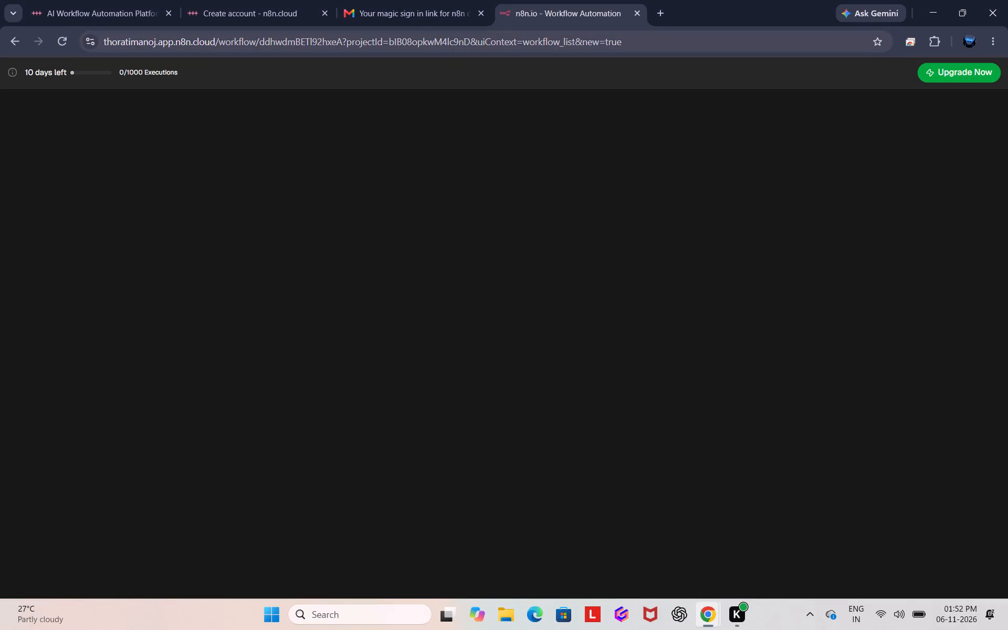
# Reload the blank workflow page once more to bring up the new workflow's editor.
pyautogui.click(64, 35)
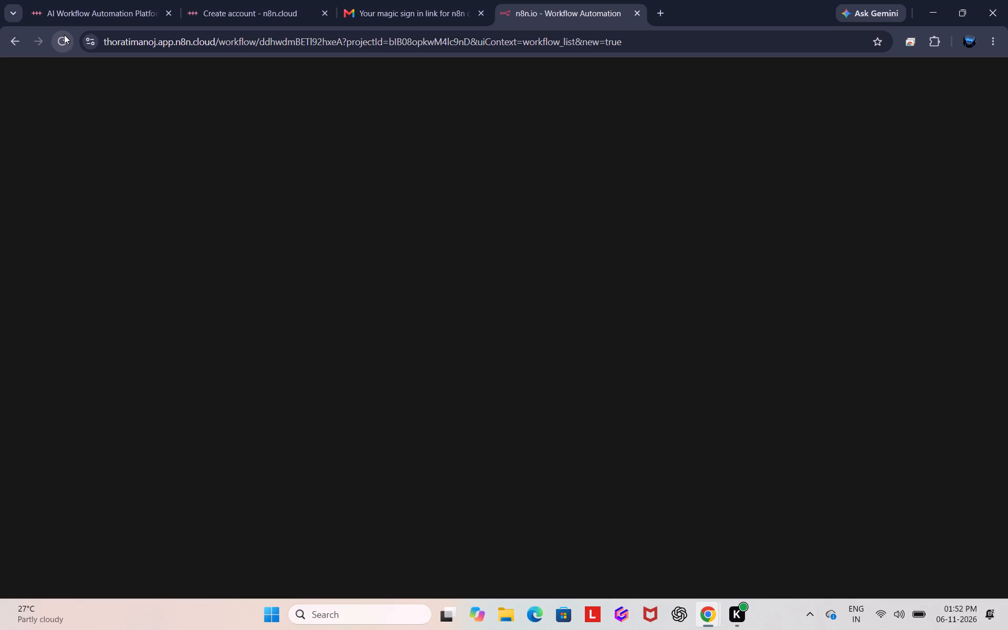
# Reload the new workflow's blank page once more to bring up its editor.
pyautogui.click(64, 35)
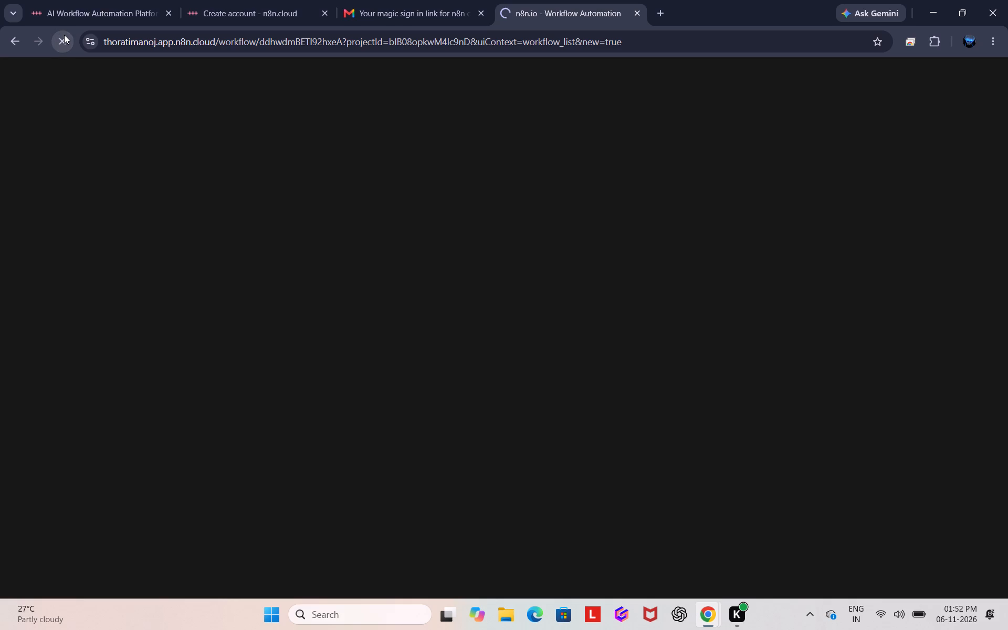
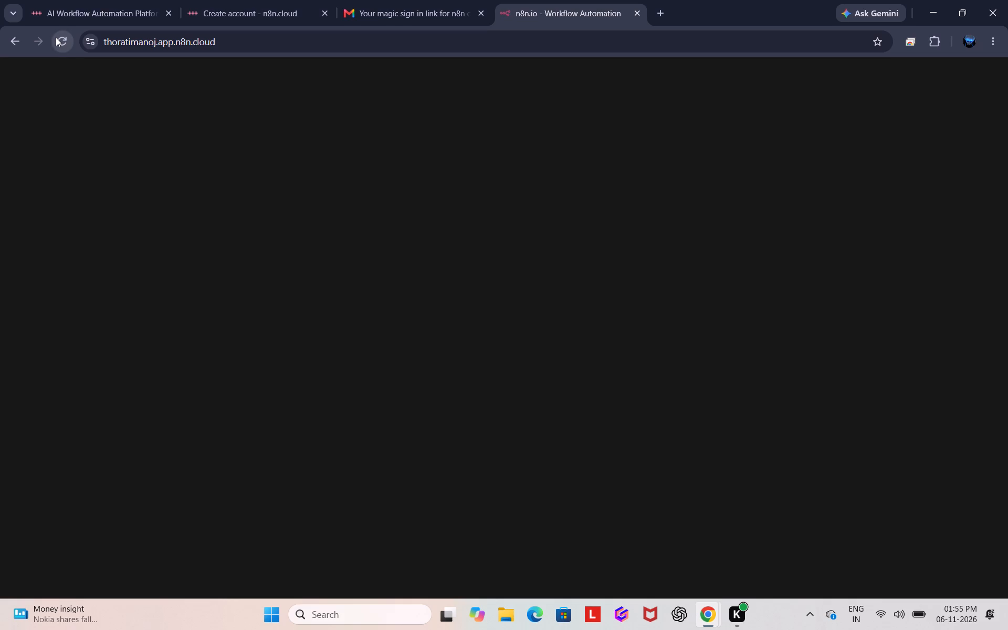
# Reload the blank n8n cloud workspace page again to get it to load.
pyautogui.click(56, 37)
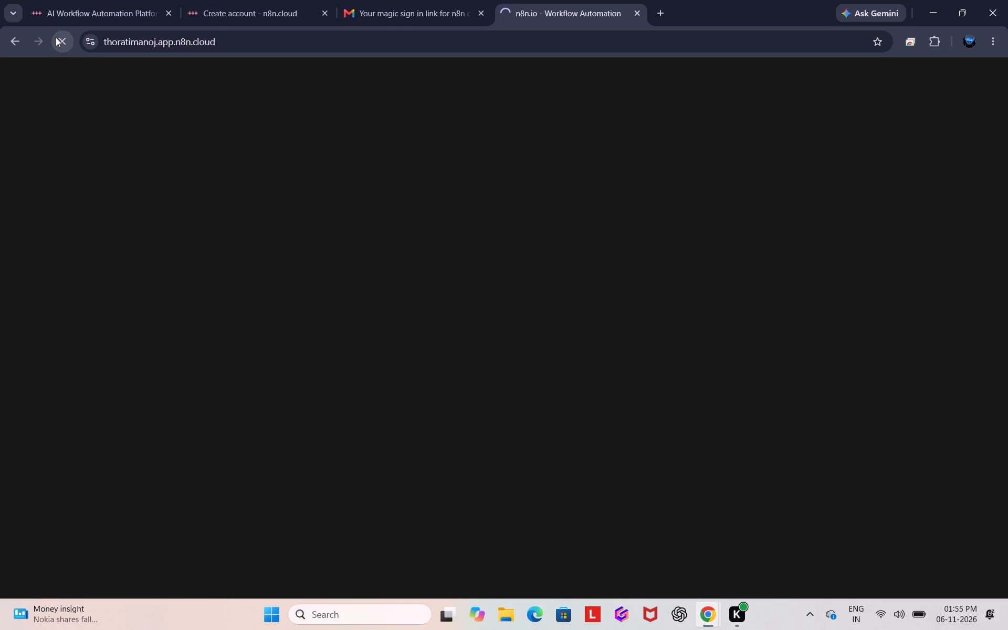
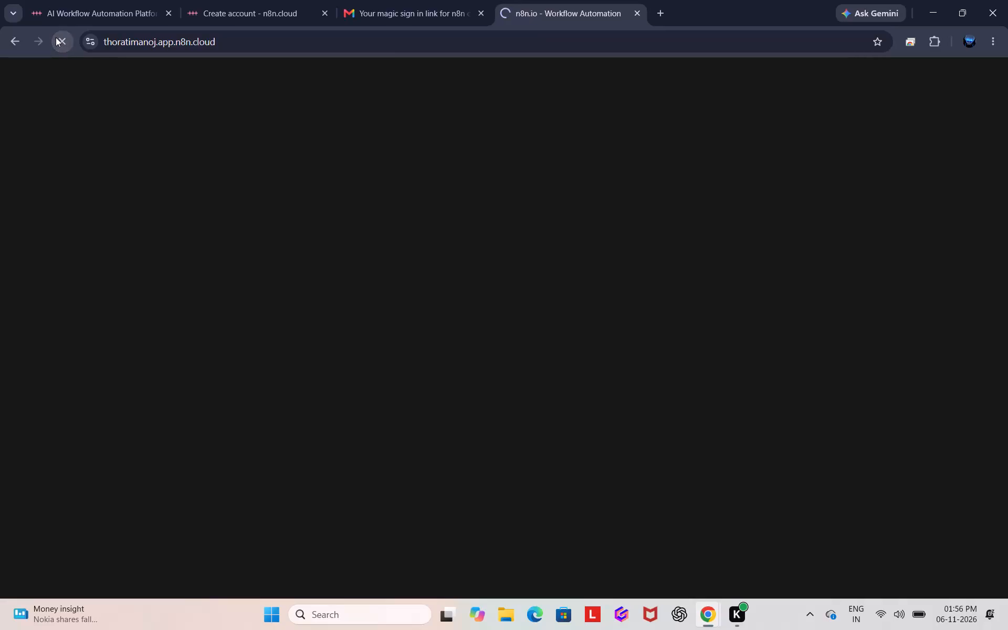
# Reload the blank n8n cloud workspace page once more to get it to load.
pyautogui.scroll(1, 56, 37)
pyautogui.rightClick(56, 37)
pyautogui.rightClick(56, 37)
pyautogui.click(56, 37)
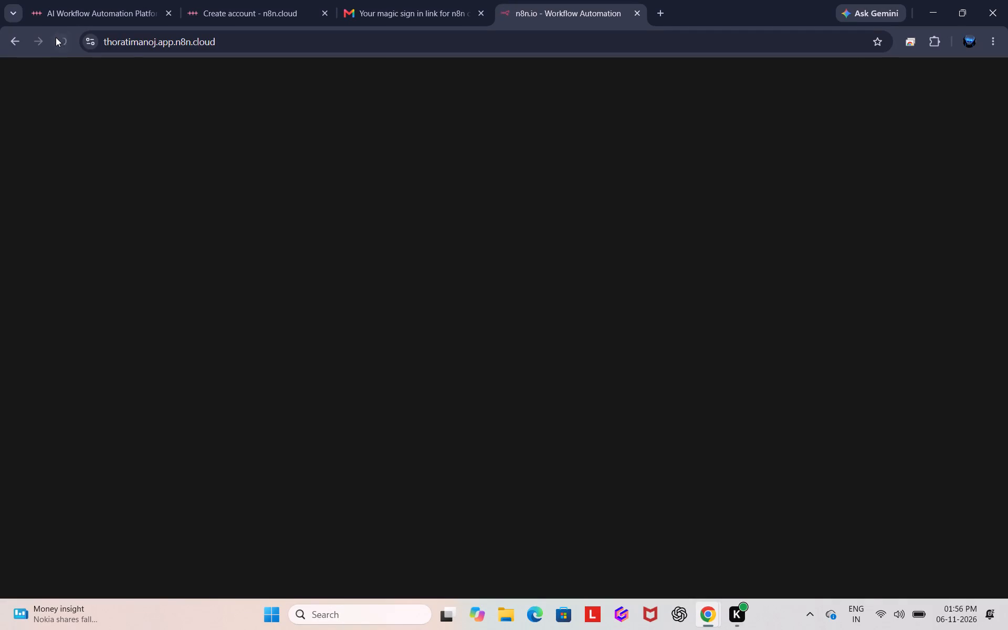
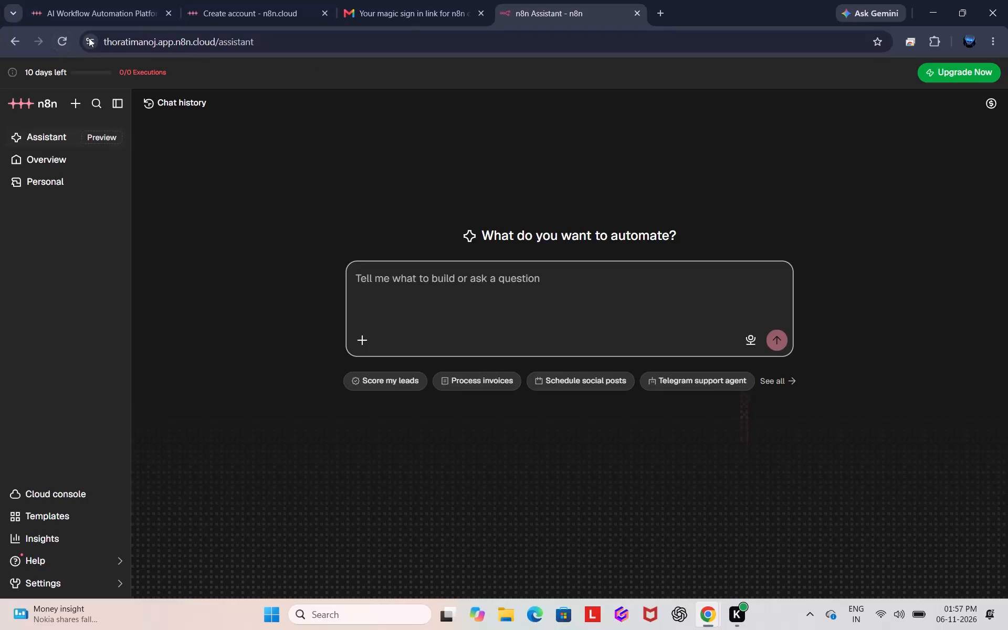
# Create a new blank workflow in the n8n workspace.
pyautogui.click(77, 103)
pyautogui.click(94, 133)
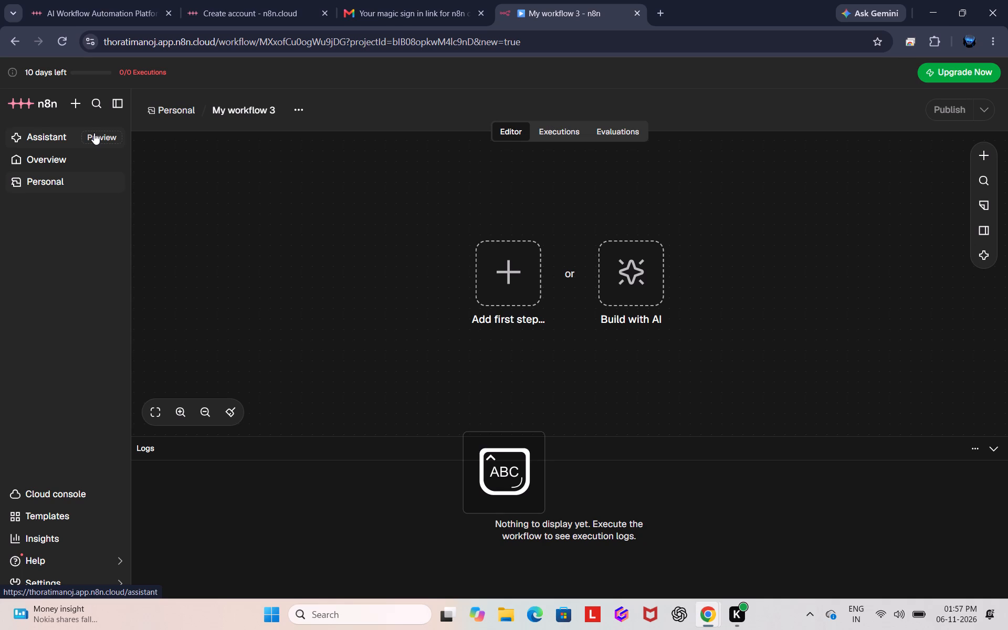
pyautogui.press('space')
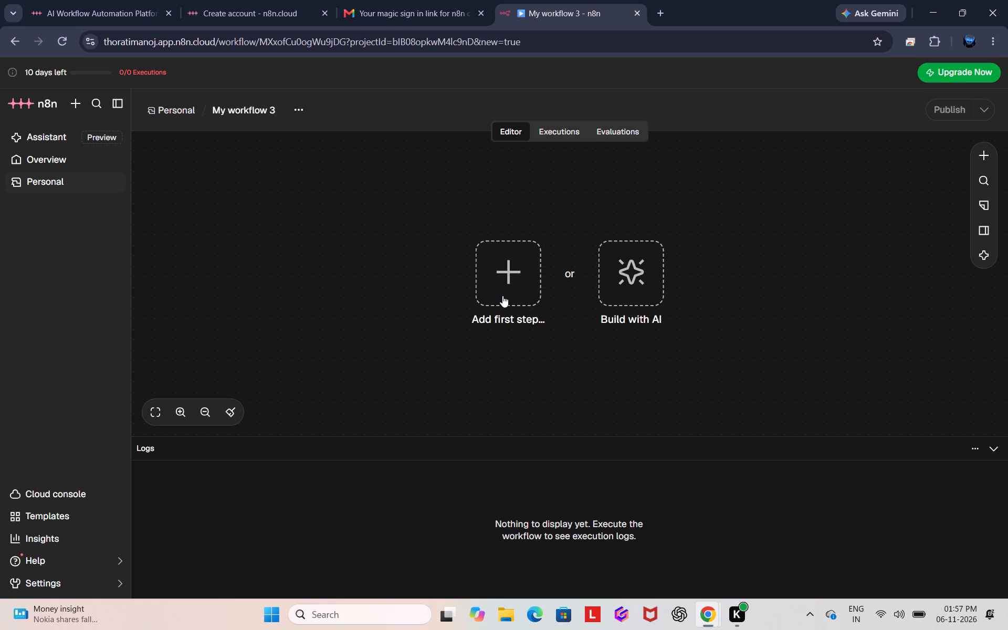
# Add an "On form submission" trigger as the workflow's first step, leaving its authentication set to None.
pyautogui.click(502, 296)
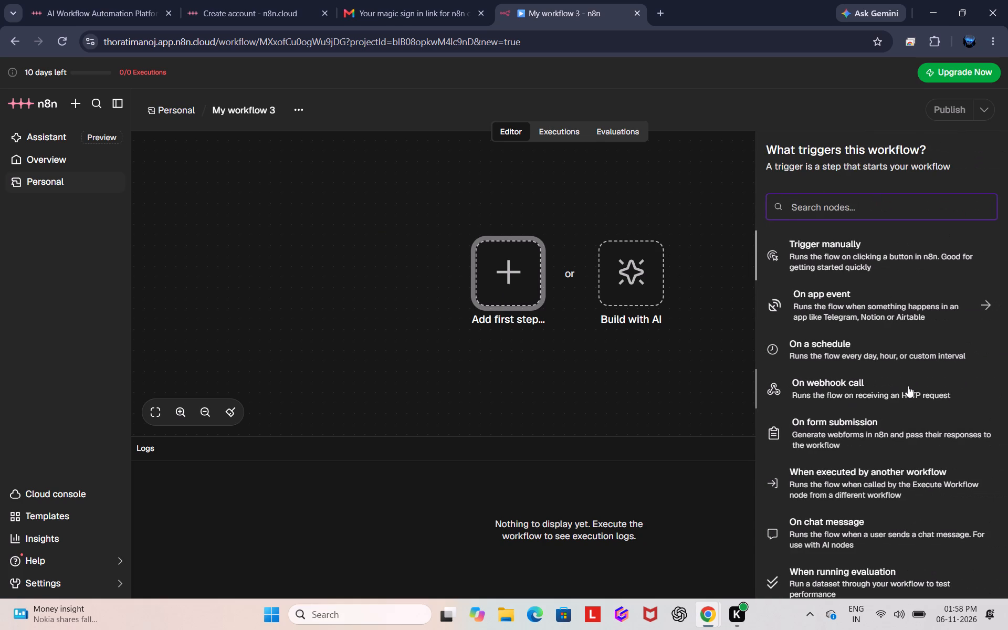
pyautogui.click(865, 444)
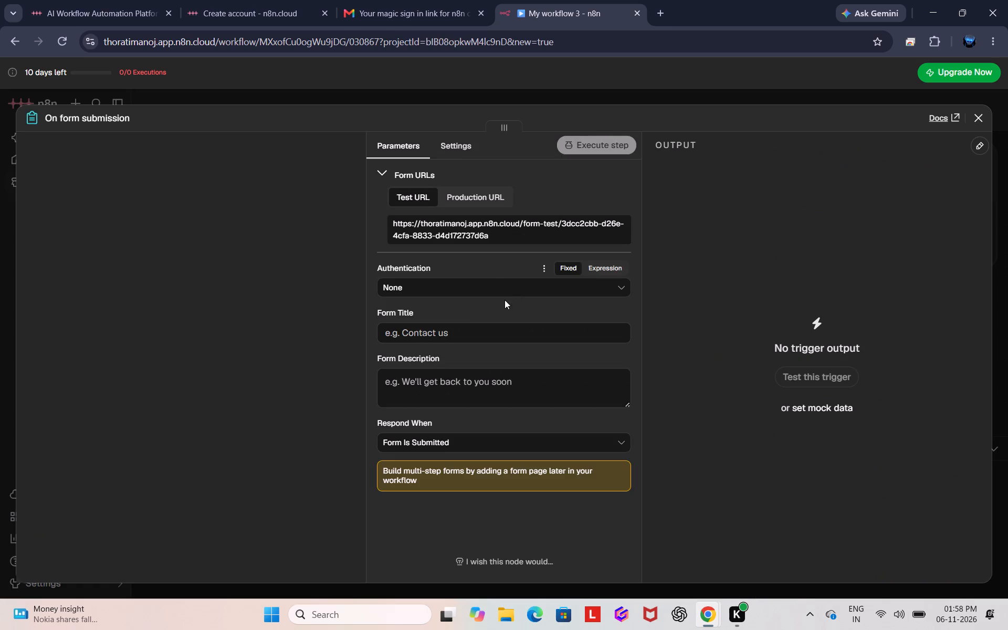
pyautogui.click(503, 287)
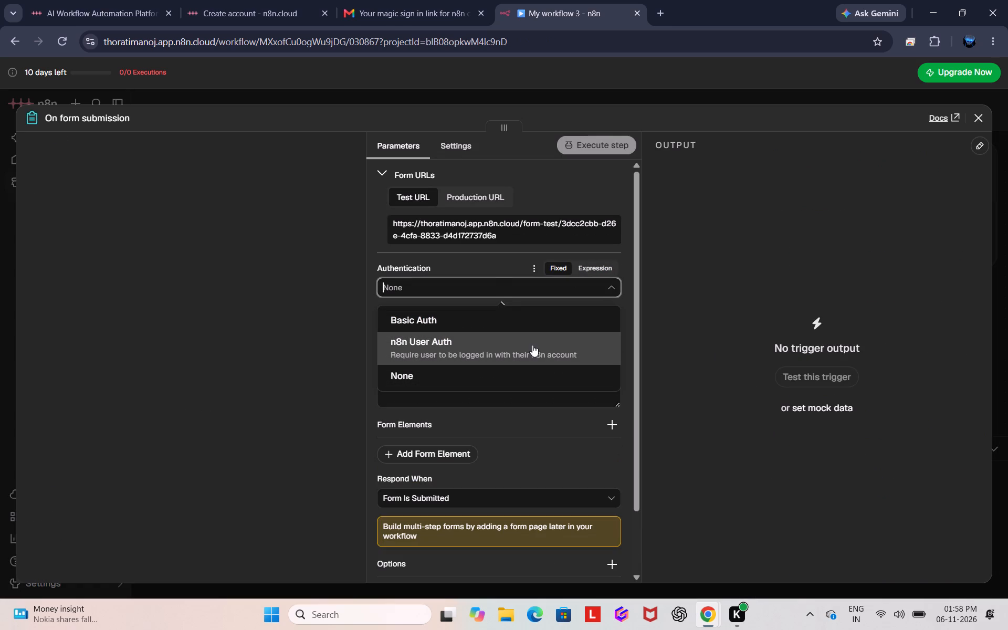
pyautogui.click(671, 364)
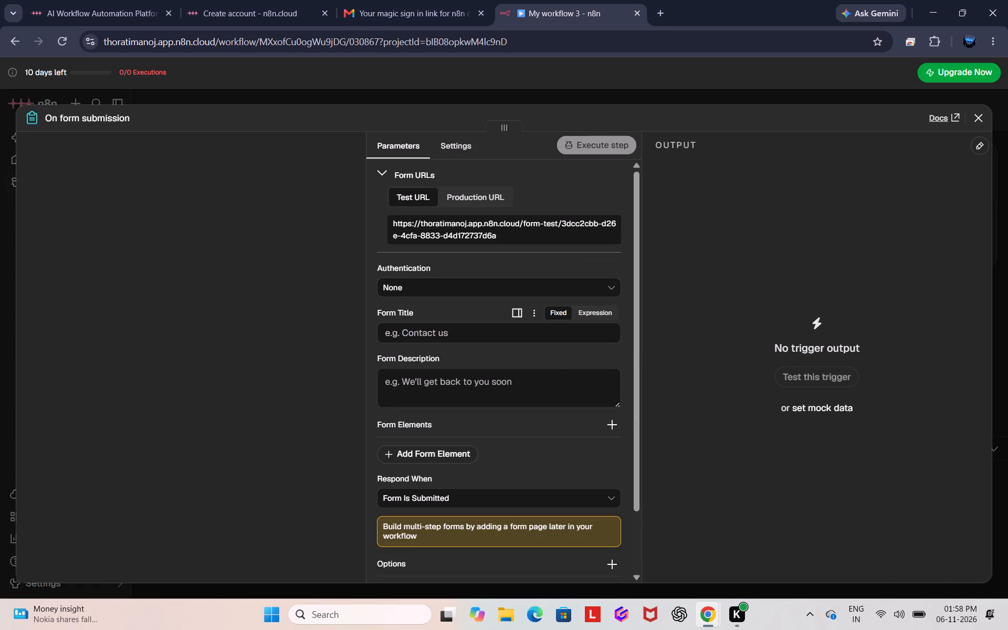
# Set the form title to "PYTHON PROGRAMMING COURSE REGISTRATION" and return to the workflow canvas.
pyautogui.click(497, 339)
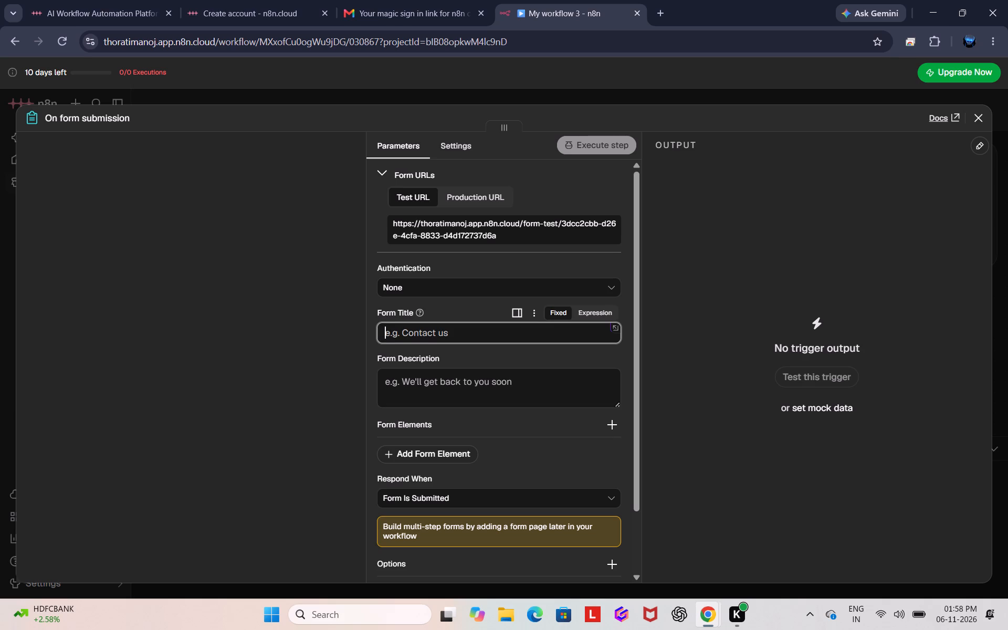
pyautogui.write('PYTHON PROGRAMMIND')
pyautogui.press('BackSpace')
pyautogui.press('g')
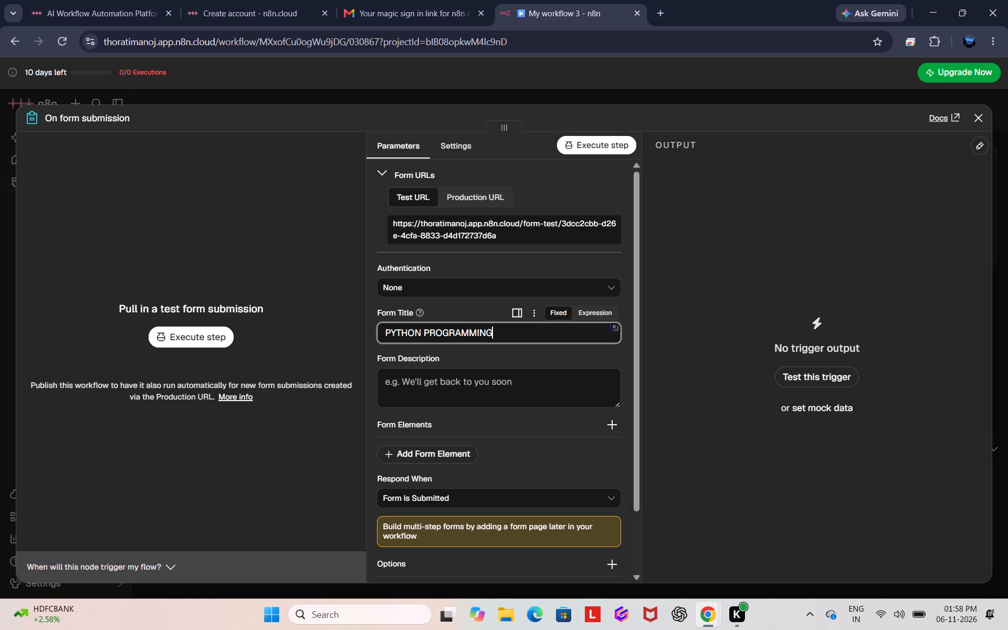
pyautogui.press('space')
pyautogui.write('COURSE')
pyautogui.press('space')
pyautogui.write('REGISTRA')
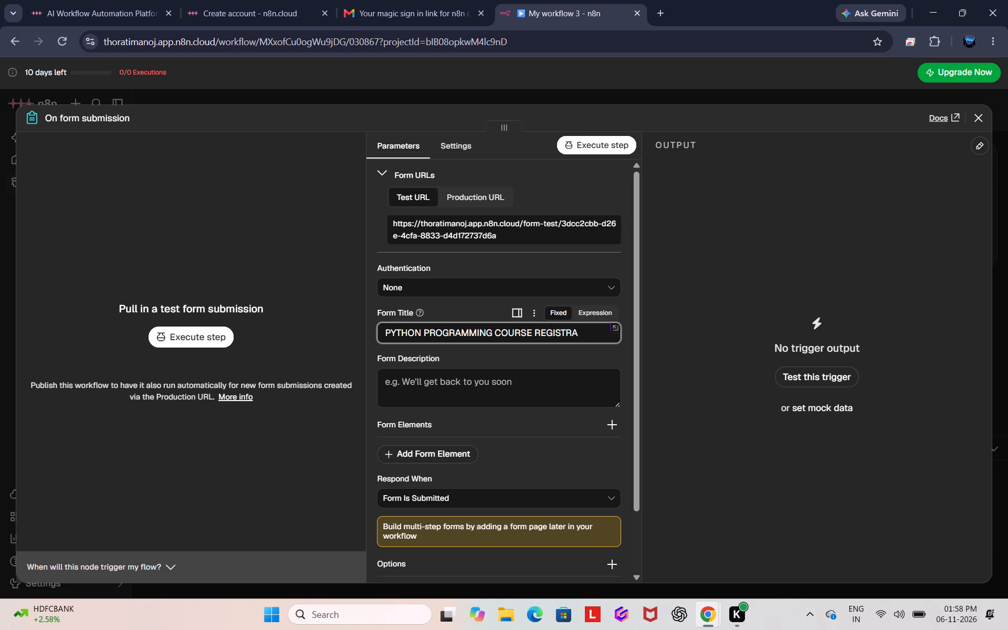
pyautogui.write('TIOM')
pyautogui.press('BackSpace')
pyautogui.press('n')
pyautogui.click(444, 379)
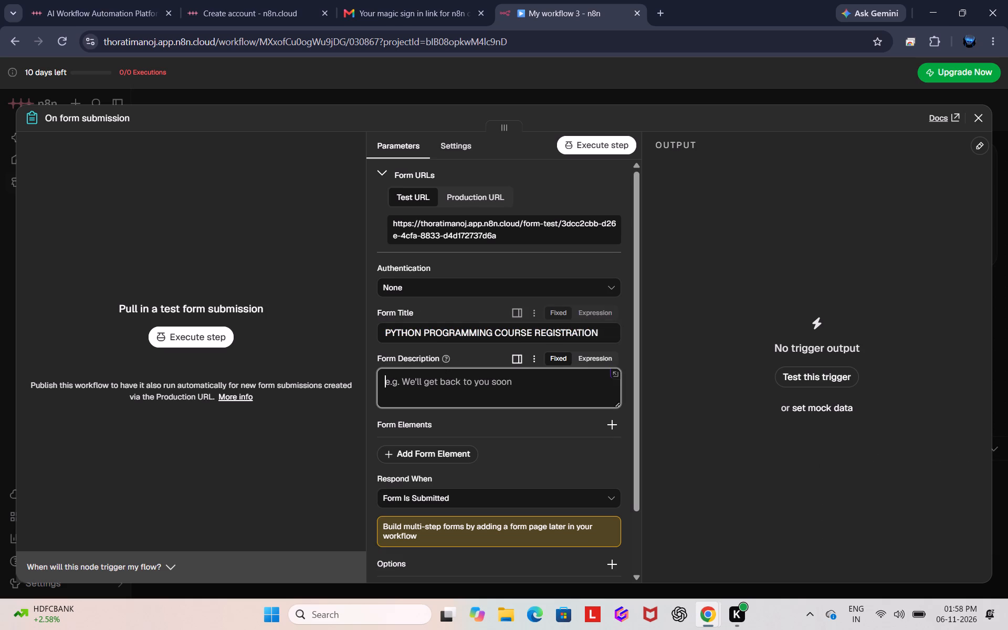
pyautogui.scroll(-4, 443, 379)
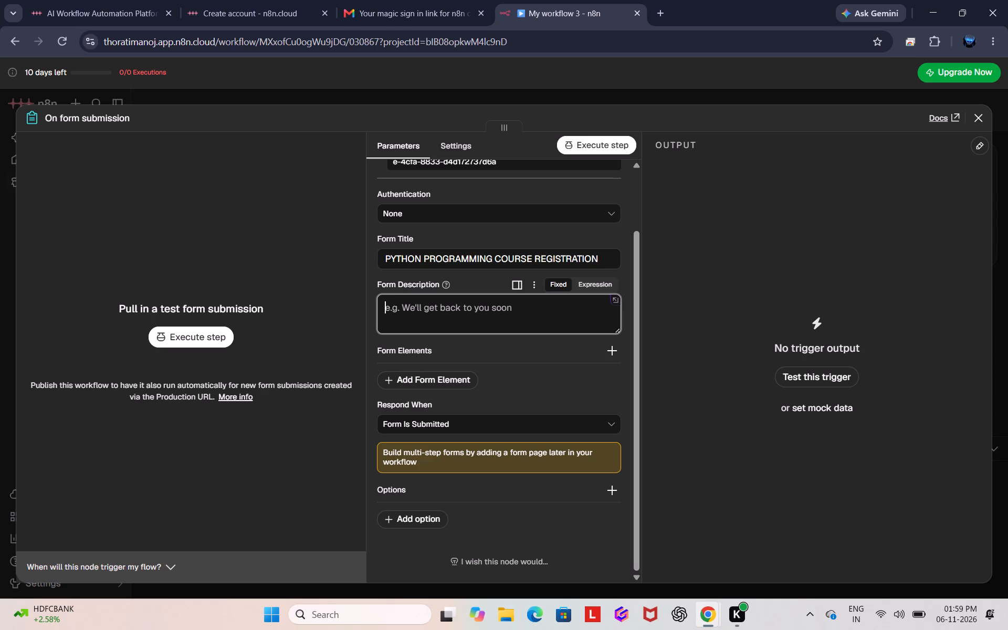
pyautogui.click(974, 117)
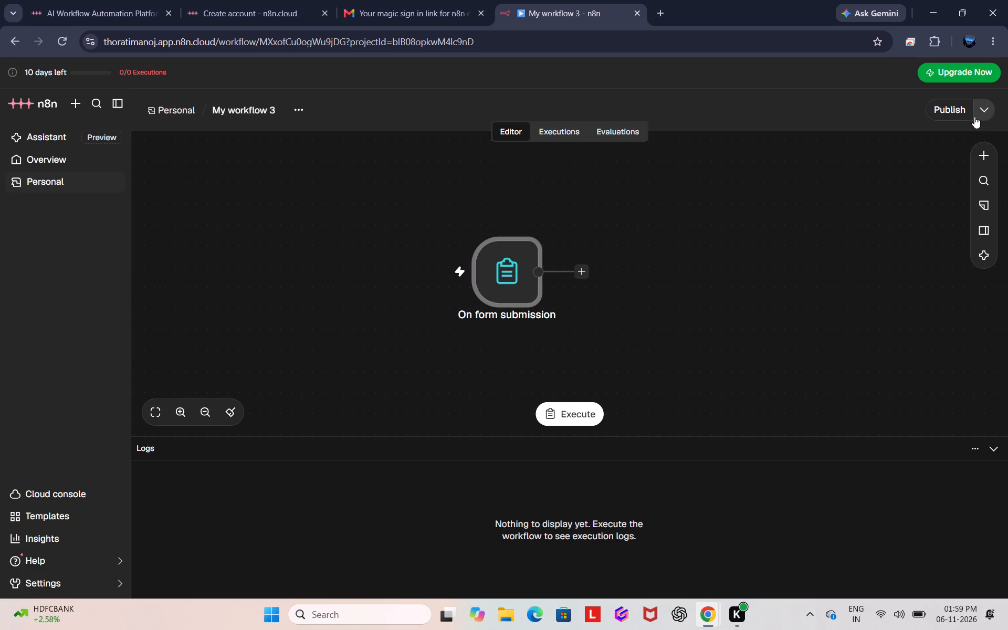
# Add an AI Agent node connected after the "On form submission" trigger.
pyautogui.click(586, 274)
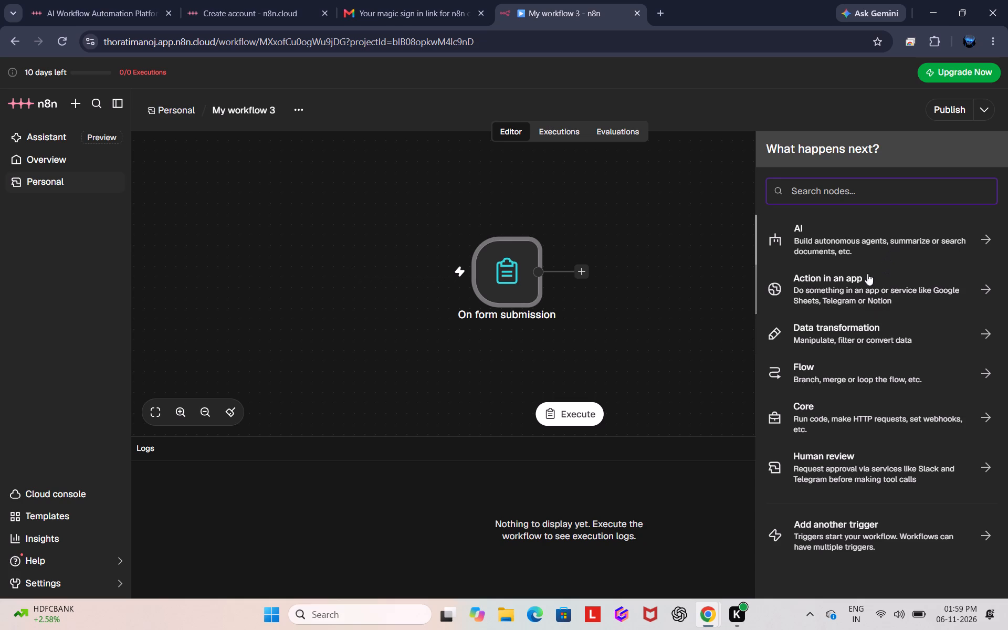
pyautogui.press('a')
pyautogui.press('i')
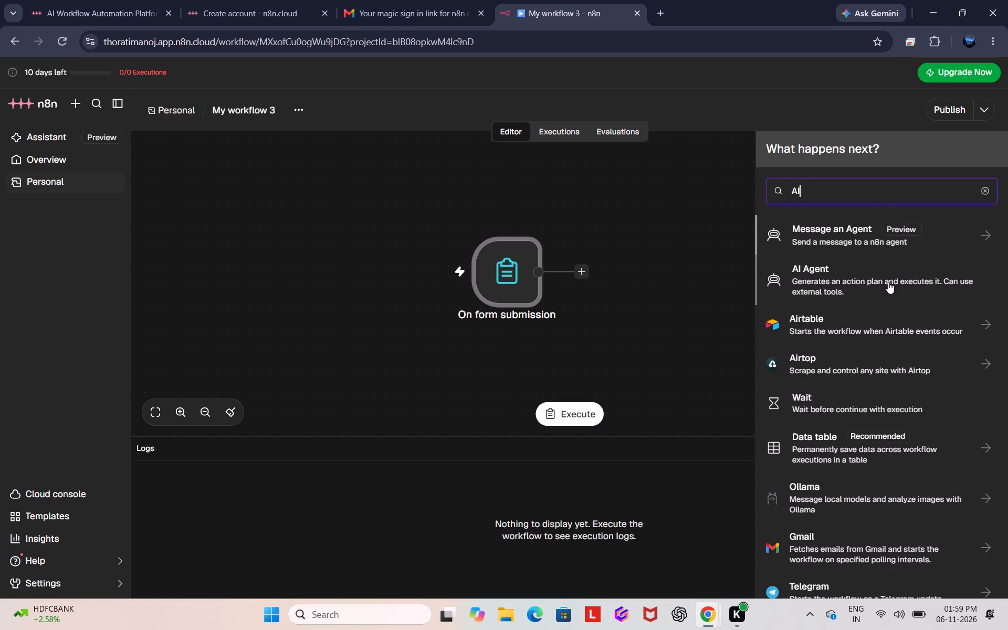
pyautogui.click(885, 285)
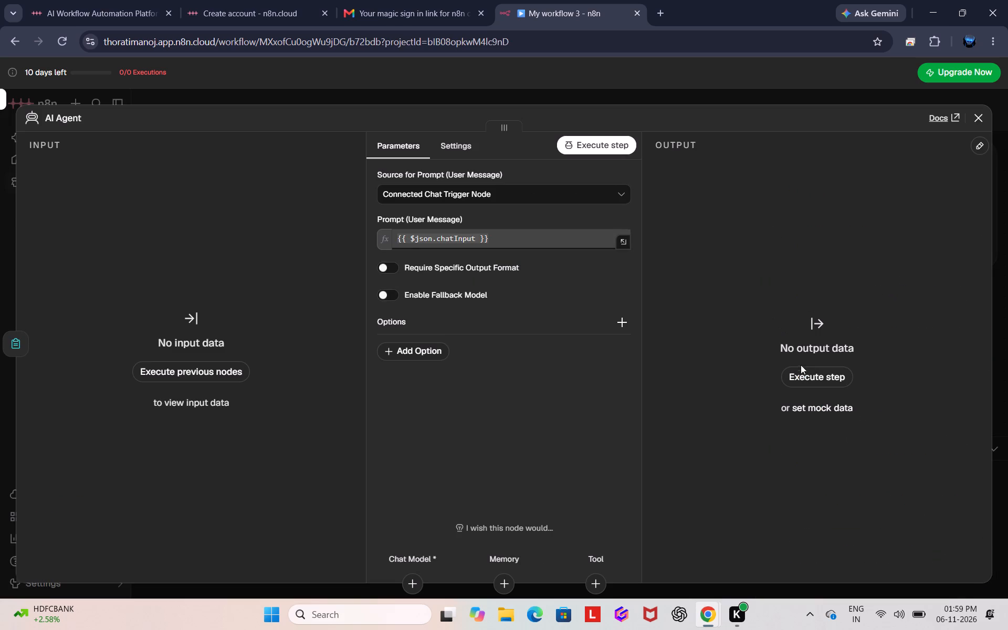
# Execute the AI Agent step, close the test form window without submitting it, and return to the canvas.
pyautogui.click(803, 375)
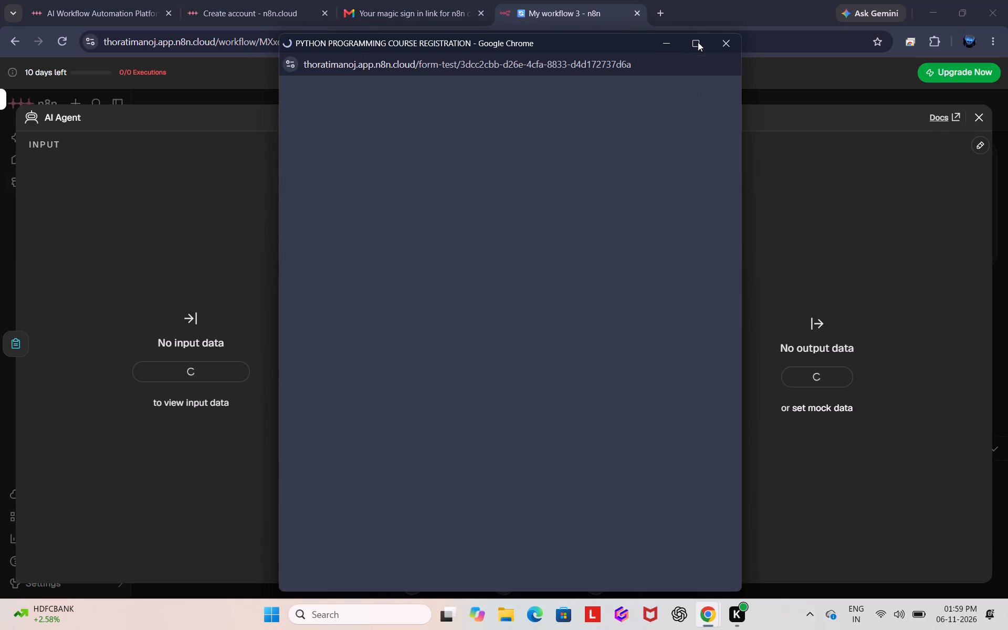
pyautogui.click(723, 44)
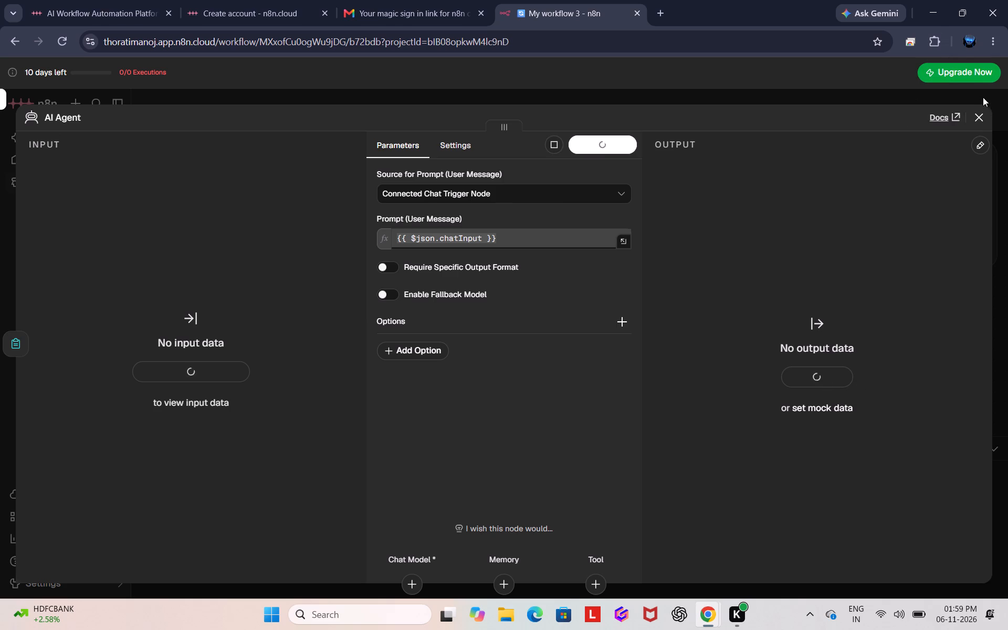
pyautogui.click(980, 113)
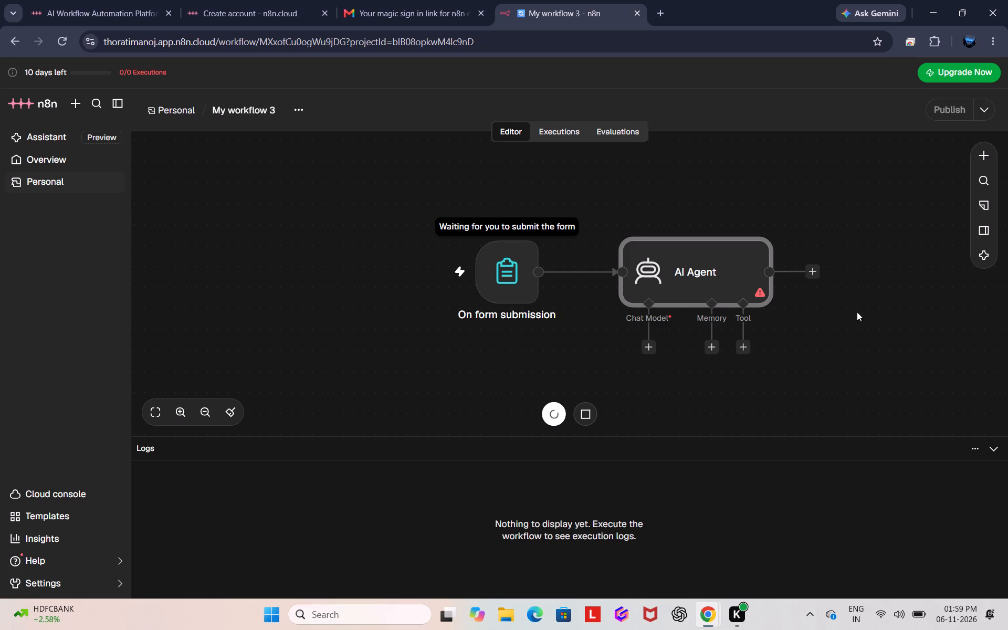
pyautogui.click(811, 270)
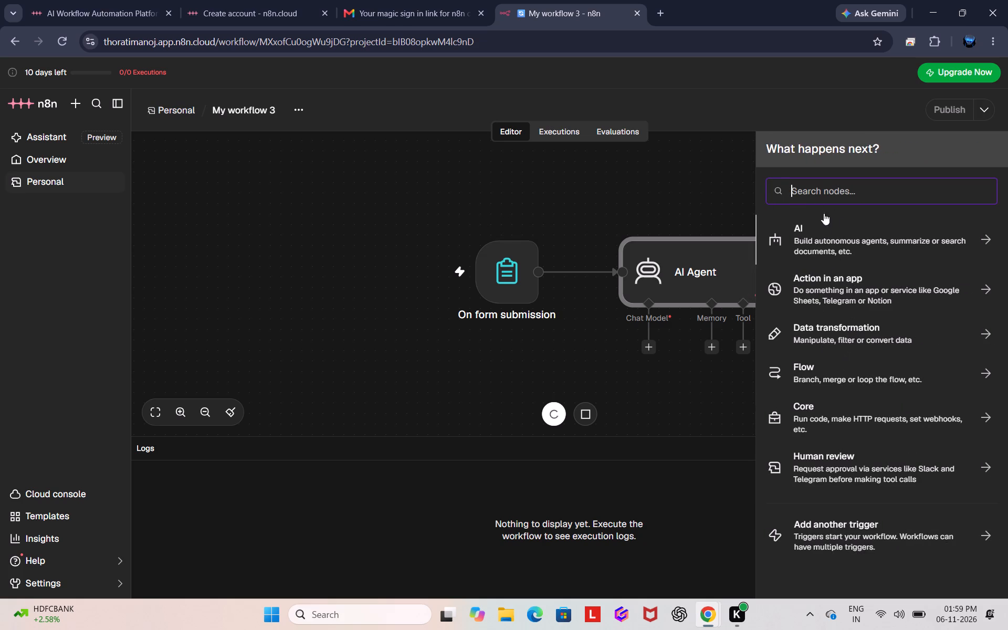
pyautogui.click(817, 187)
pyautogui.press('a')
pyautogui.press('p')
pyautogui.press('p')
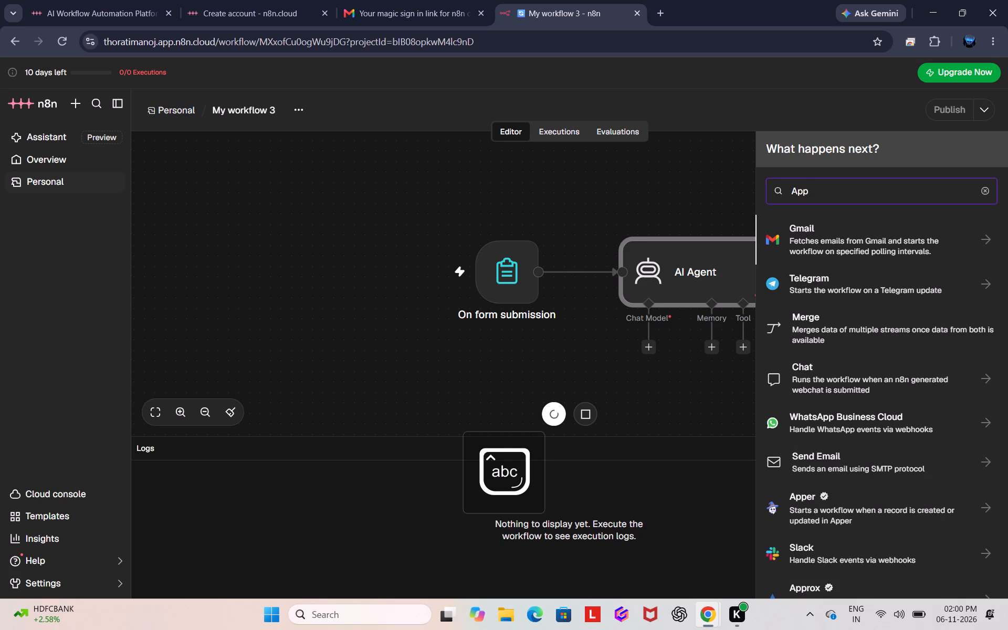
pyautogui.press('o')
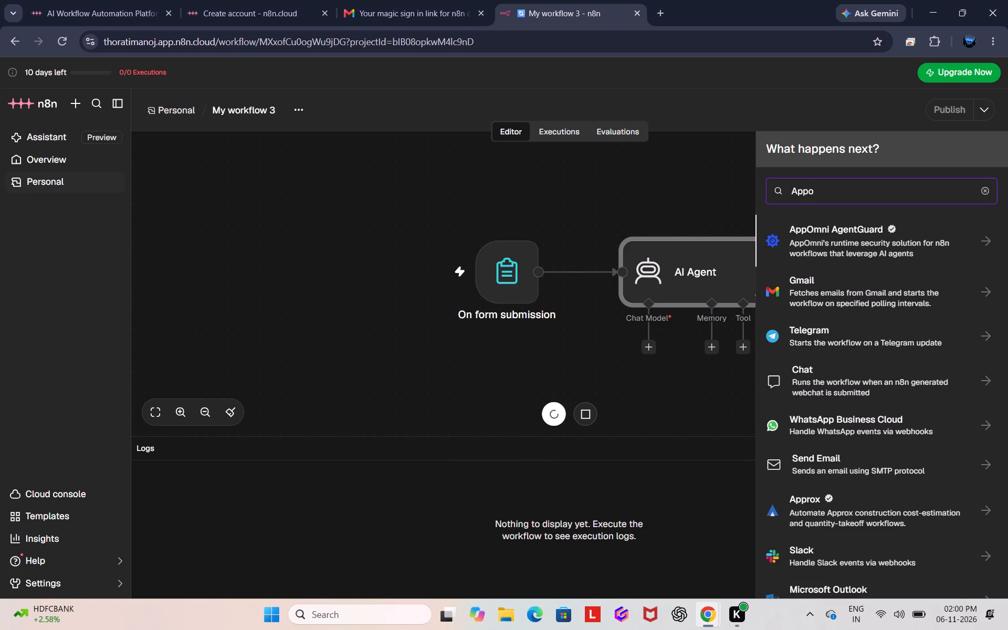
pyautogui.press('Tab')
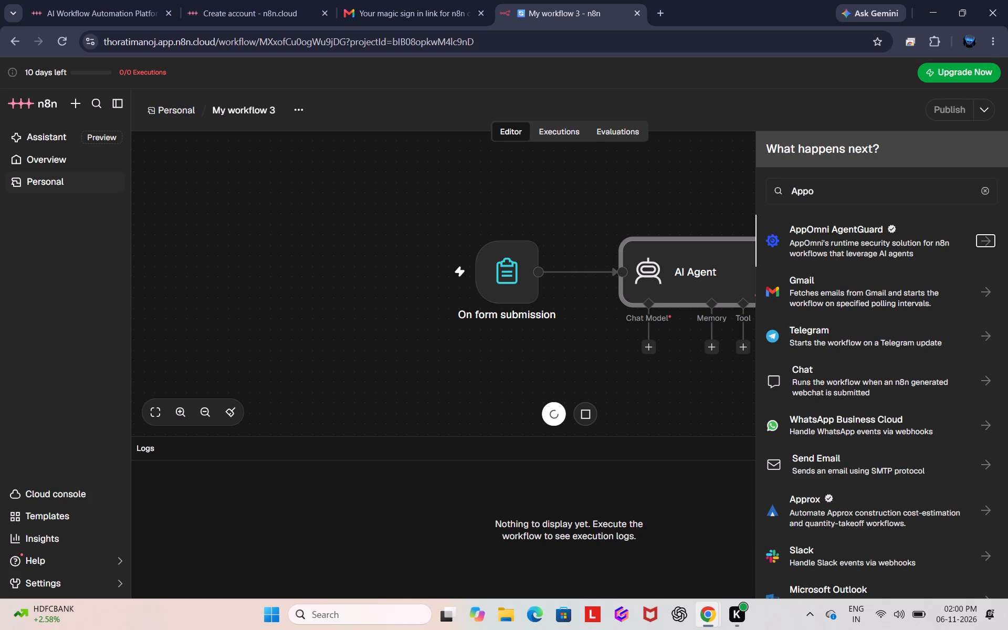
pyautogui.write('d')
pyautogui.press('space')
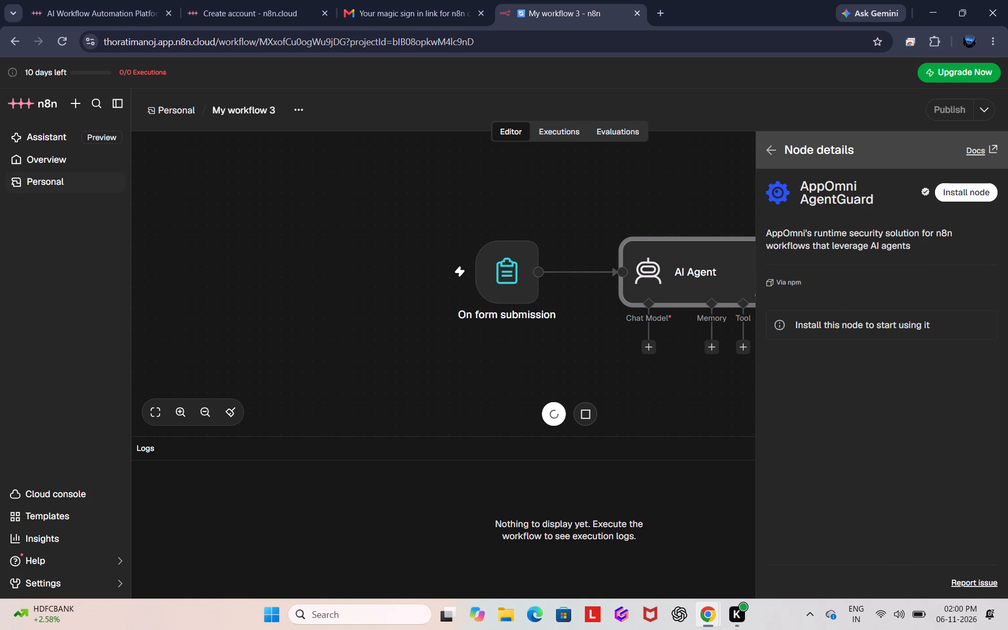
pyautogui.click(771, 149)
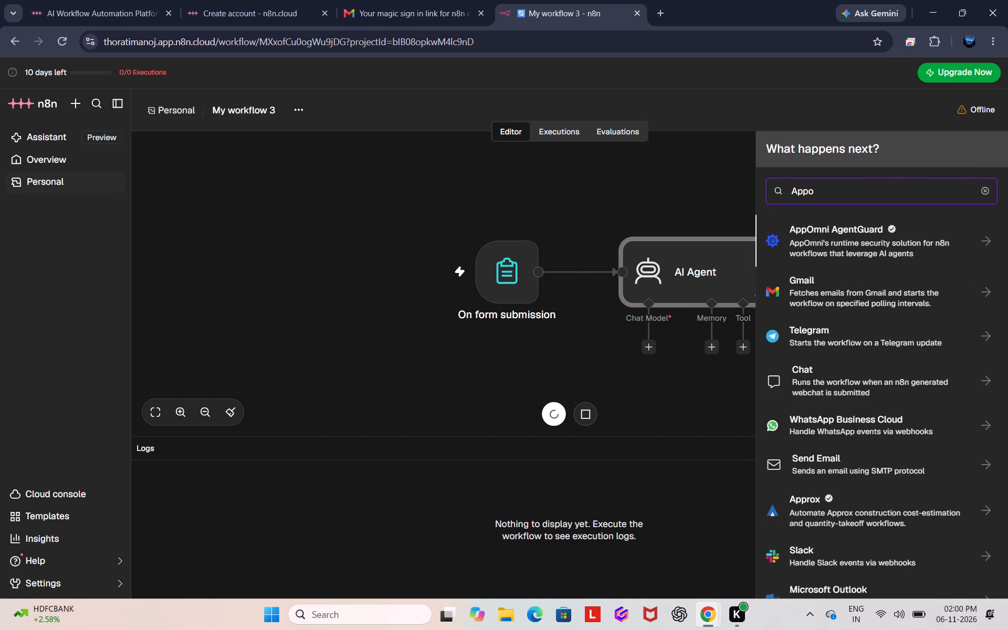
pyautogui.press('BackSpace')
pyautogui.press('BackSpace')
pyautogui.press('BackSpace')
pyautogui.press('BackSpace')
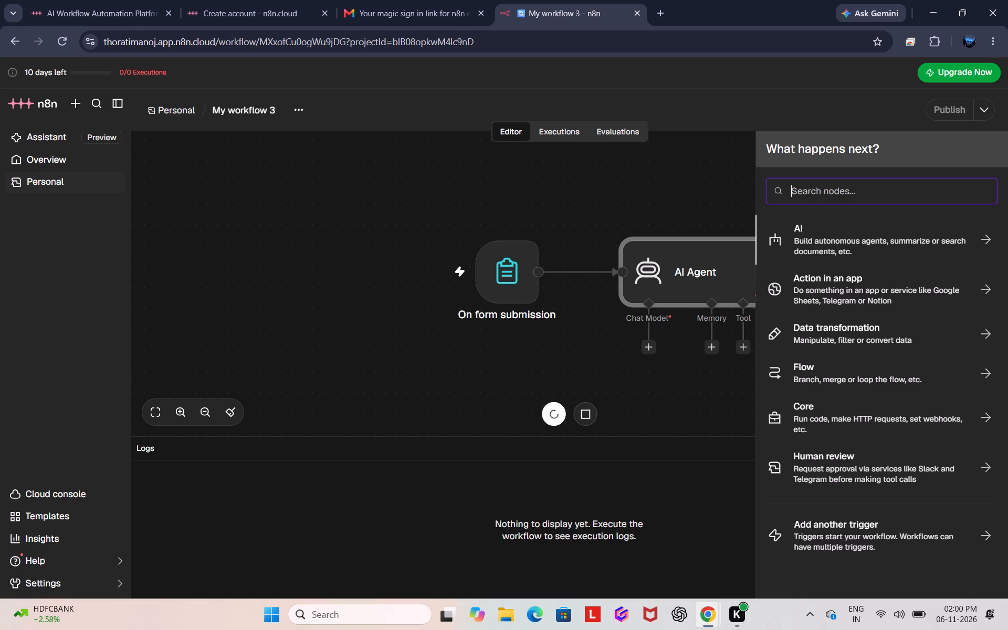
# Search the nodes for "goo" and add the Google Sheets action "Append or update row in sheet" after the AI Agent.
pyautogui.write('goo')
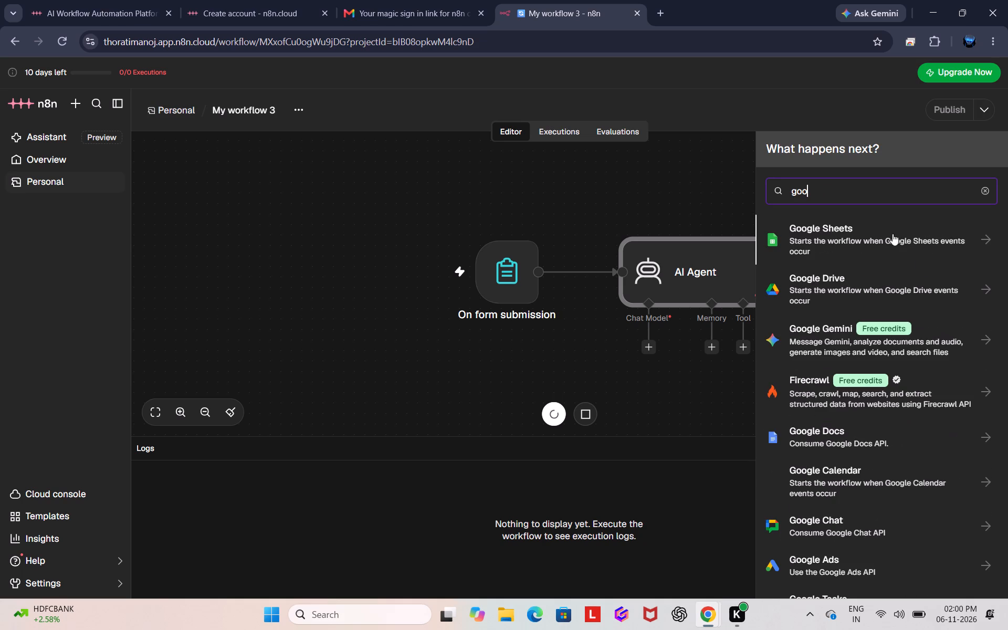
pyautogui.click(857, 233)
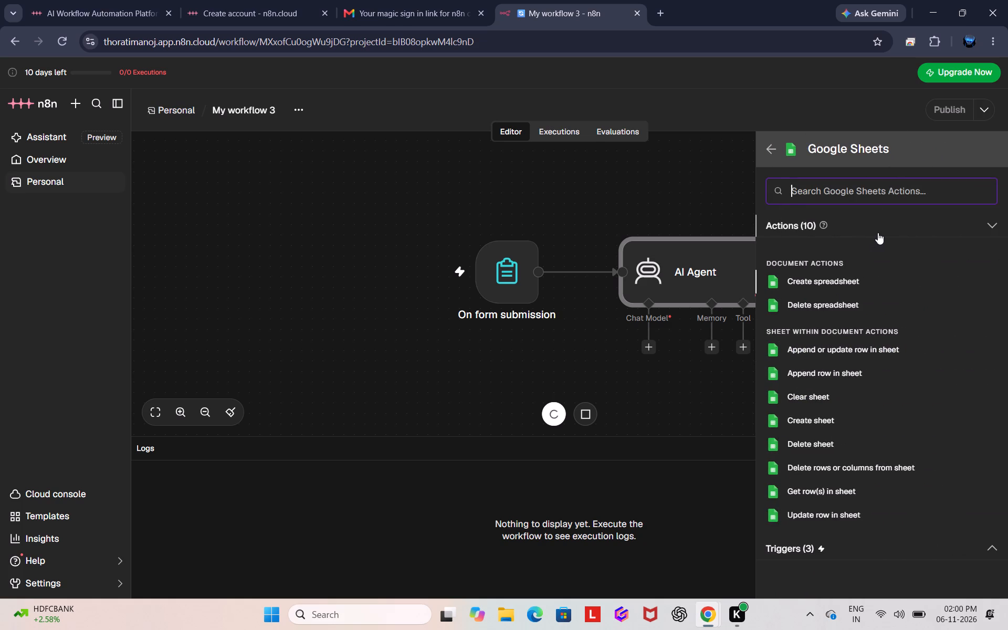
pyautogui.click(845, 346)
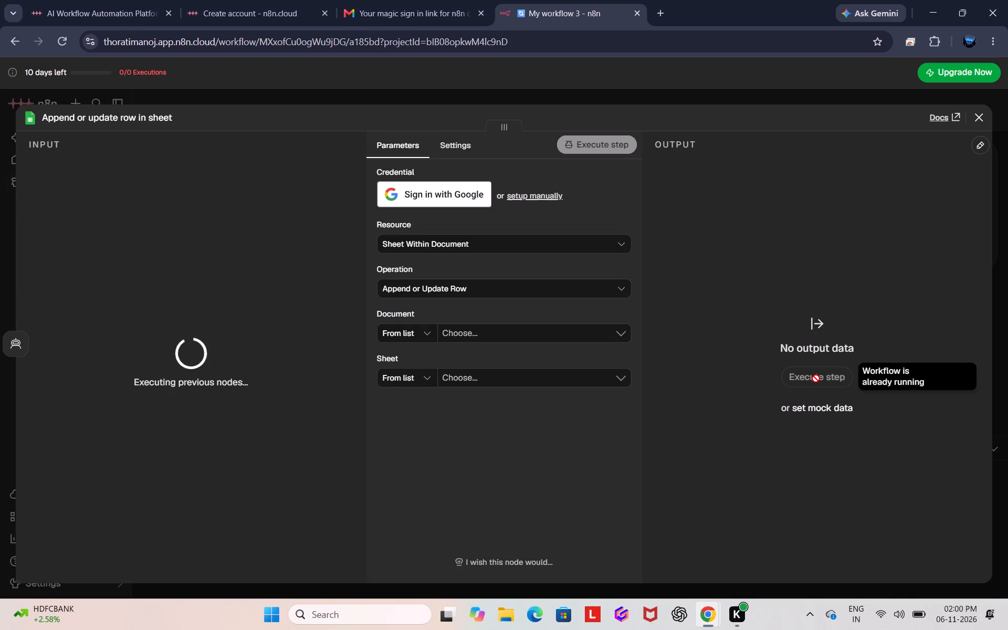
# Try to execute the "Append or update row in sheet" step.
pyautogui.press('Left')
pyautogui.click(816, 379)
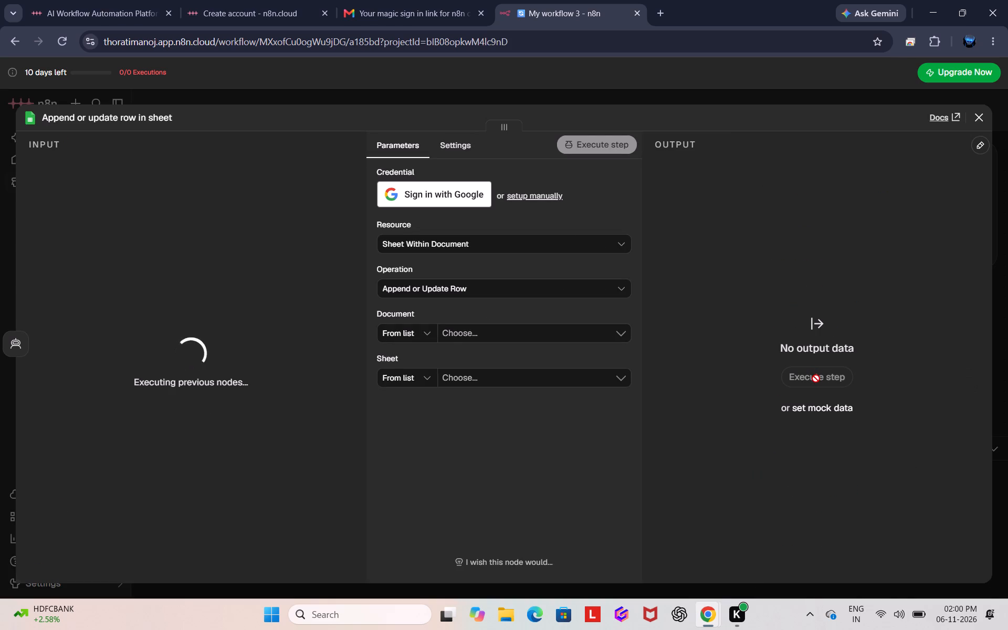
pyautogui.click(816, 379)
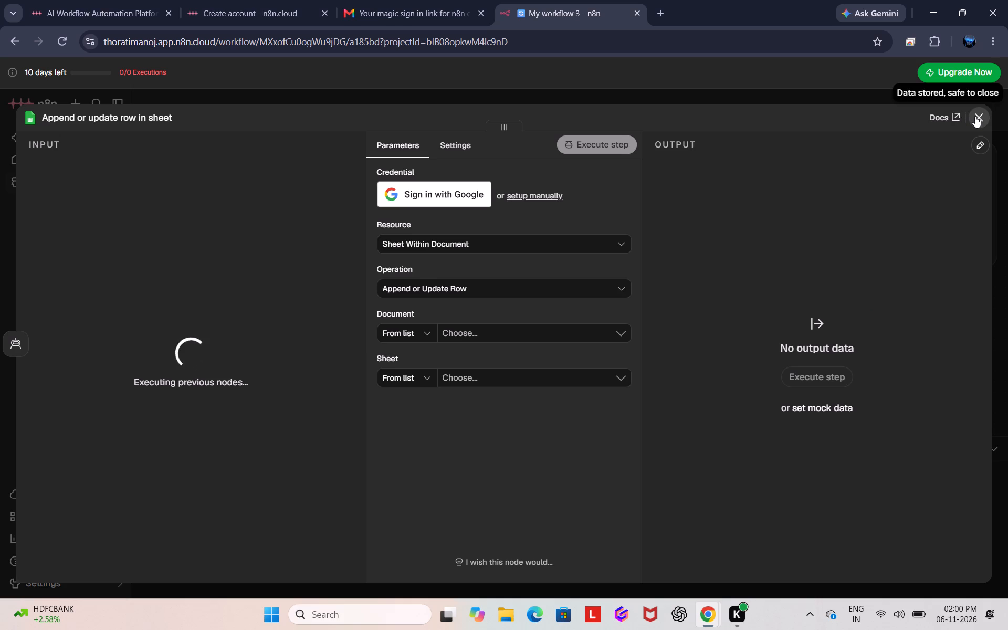
# Search the nodes for "send" and add the Send Email action "Send message and wait for response" after the Google Sheets node.
pyautogui.click(975, 116)
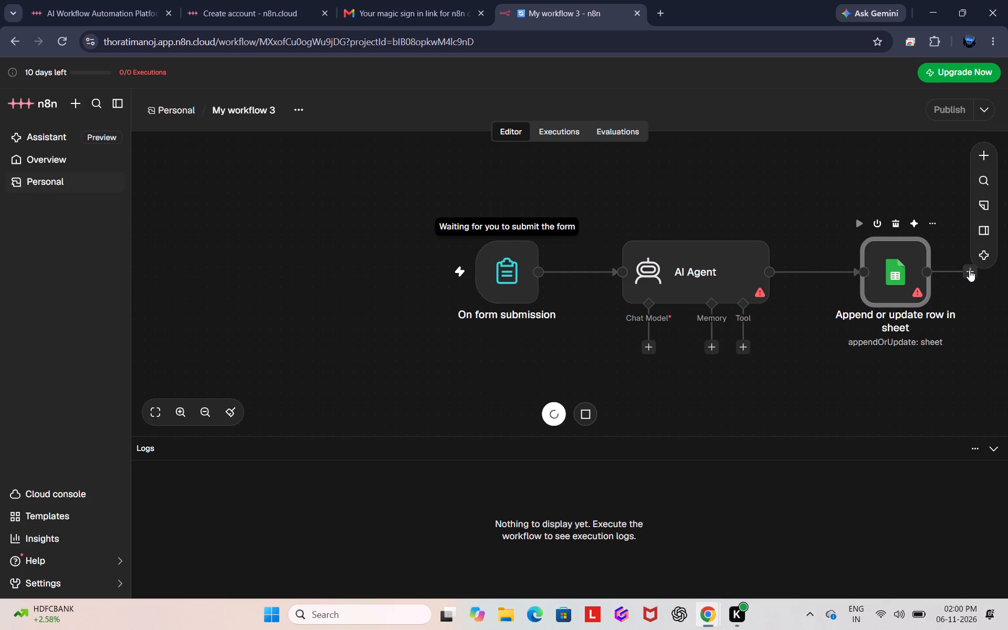
pyautogui.click(969, 270)
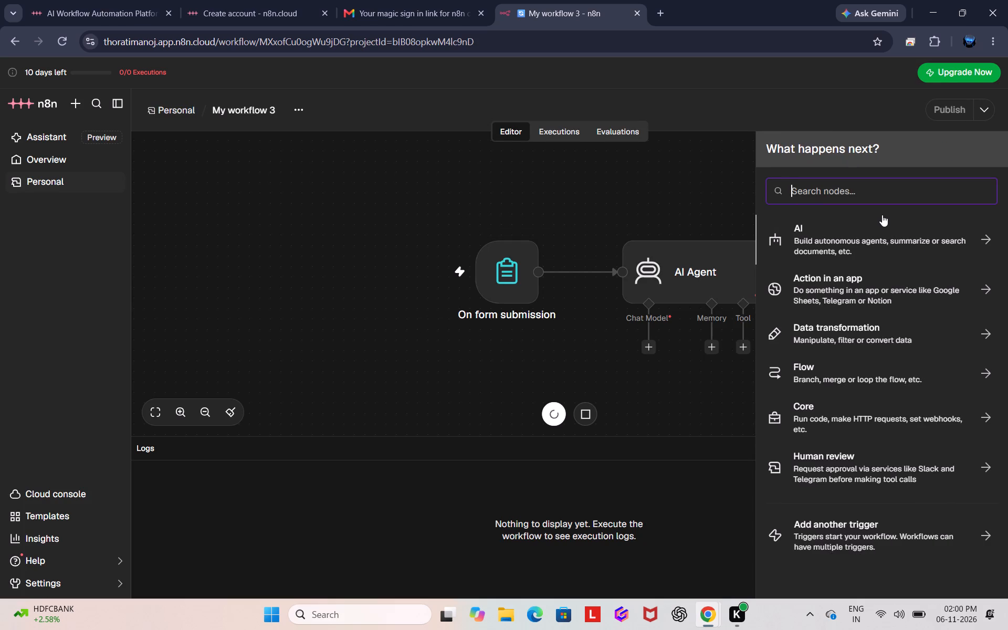
pyautogui.write('se')
pyautogui.press('n')
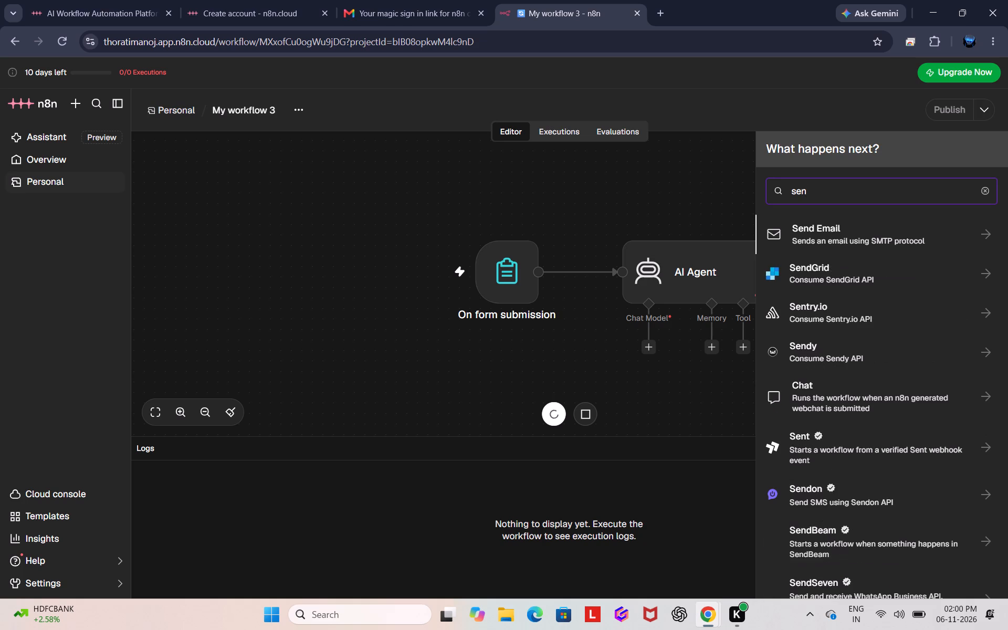
pyautogui.write('d')
pyautogui.press('space')
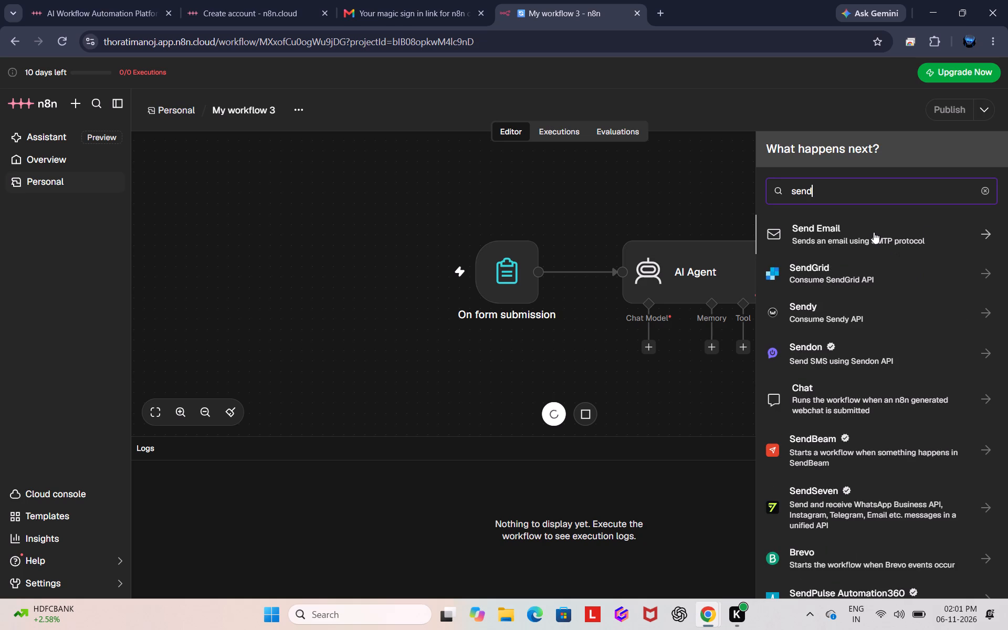
pyautogui.click(872, 232)
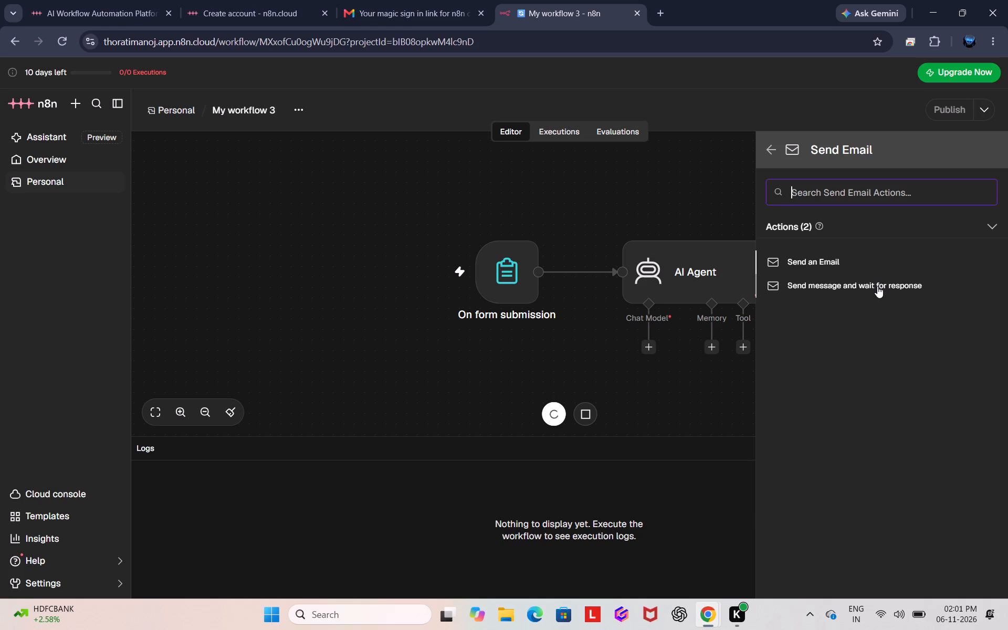
pyautogui.click(877, 286)
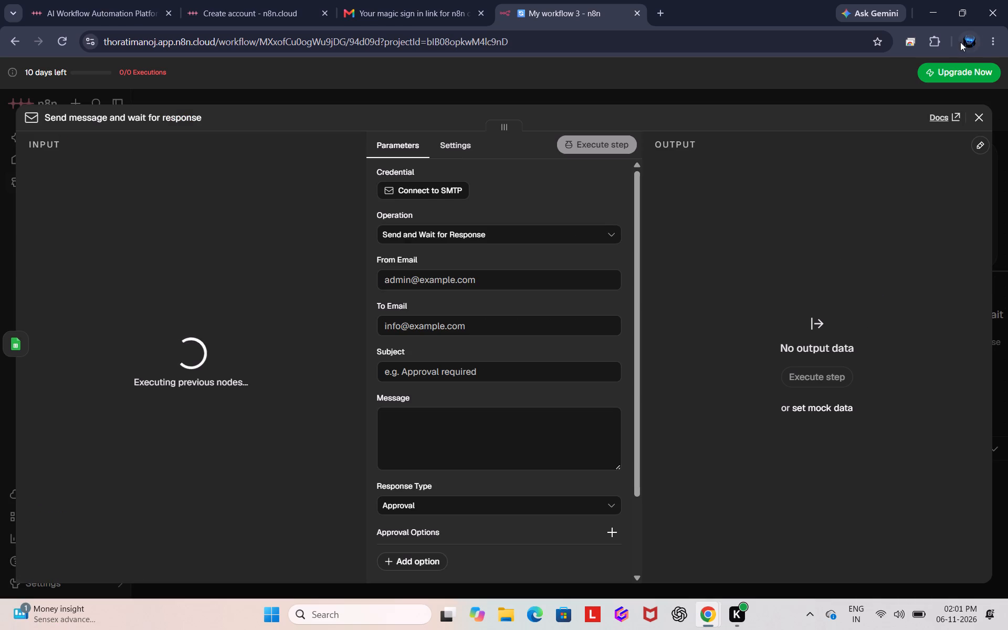
pyautogui.click(980, 115)
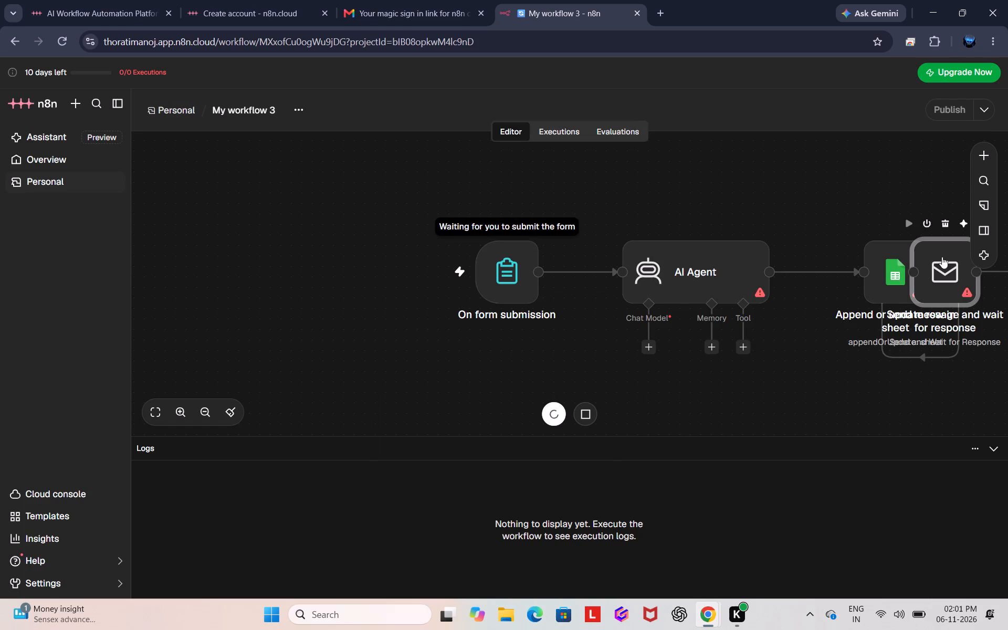
# Move the "Send message and wait for response" node clear of the overlapping "Append or update row in sheet" node.
pyautogui.hscroll(-2, 787, 272)
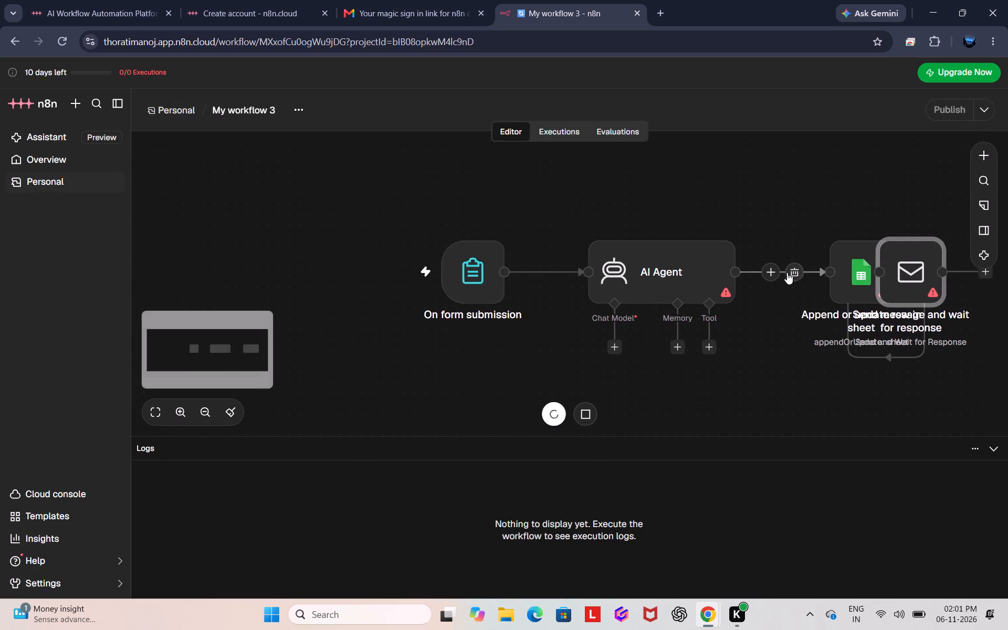
pyautogui.hscroll(-4, 787, 272)
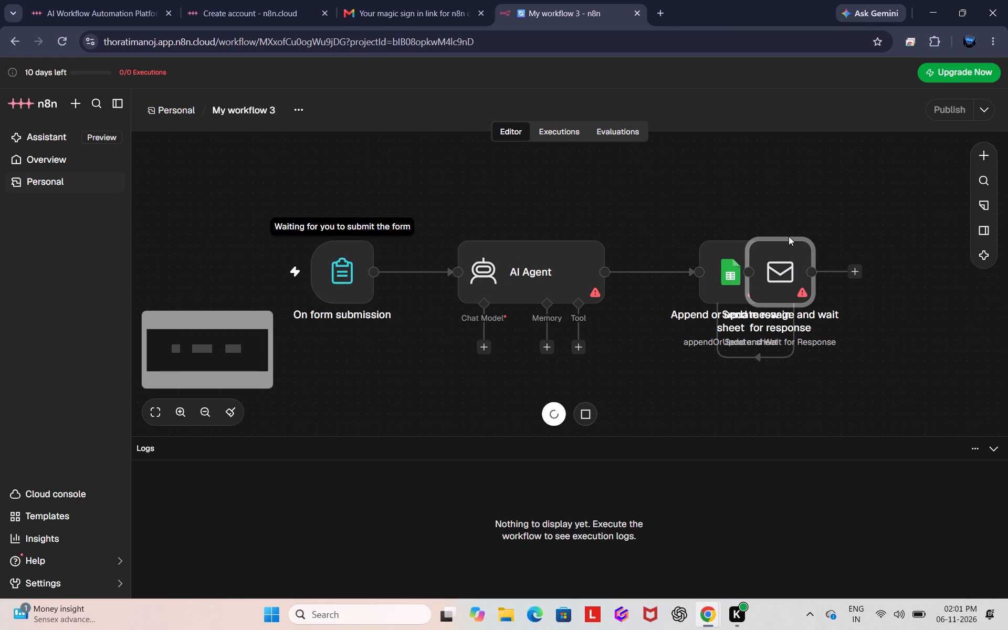
pyautogui.moveTo(789, 235); pyautogui.dragTo(790, 246)
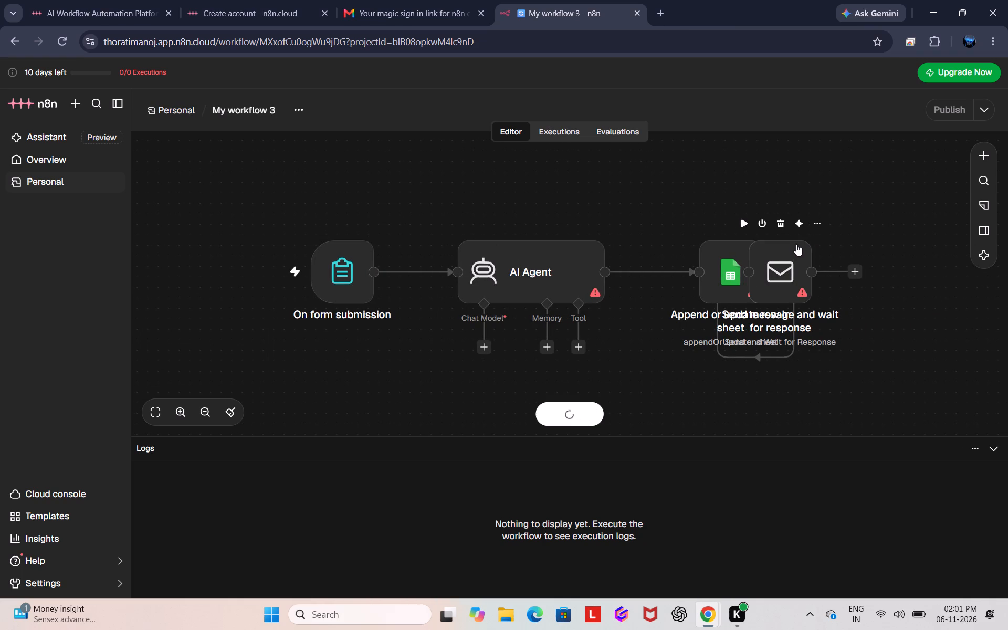
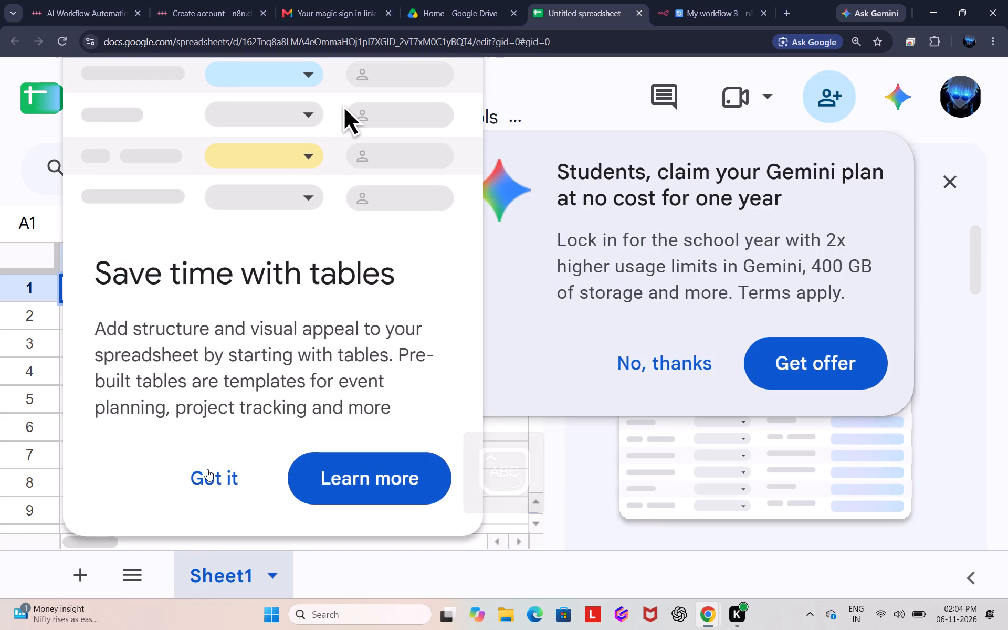
pyautogui.write('NT')
pyautogui.press('=')
pyautogui.press('BackSpace')
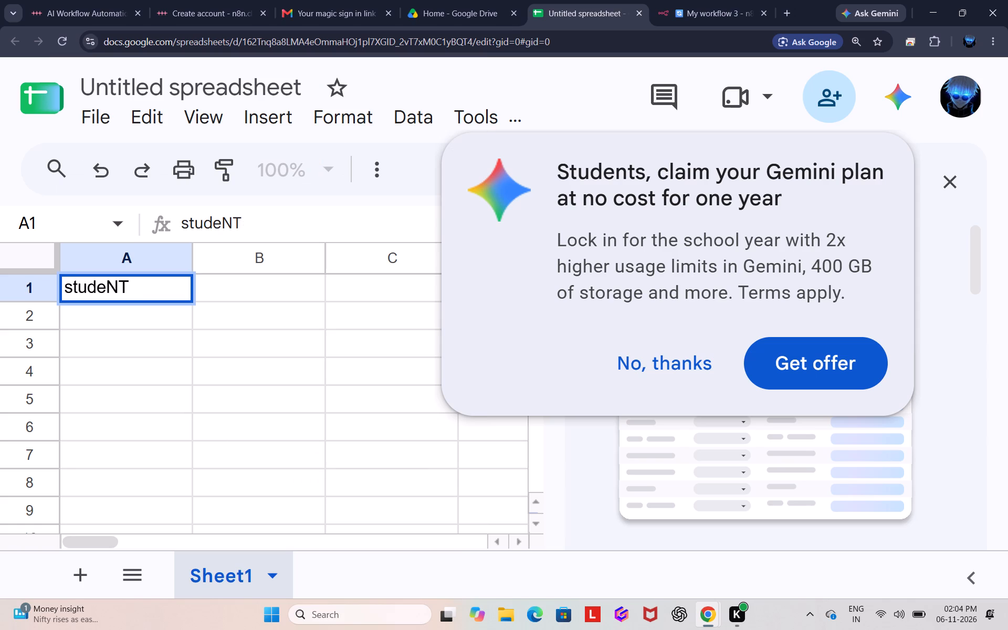
pyautogui.press('BackSpace')
pyautogui.press('BackSpace')
pyautogui.write('nt')
pyautogui.press('space')
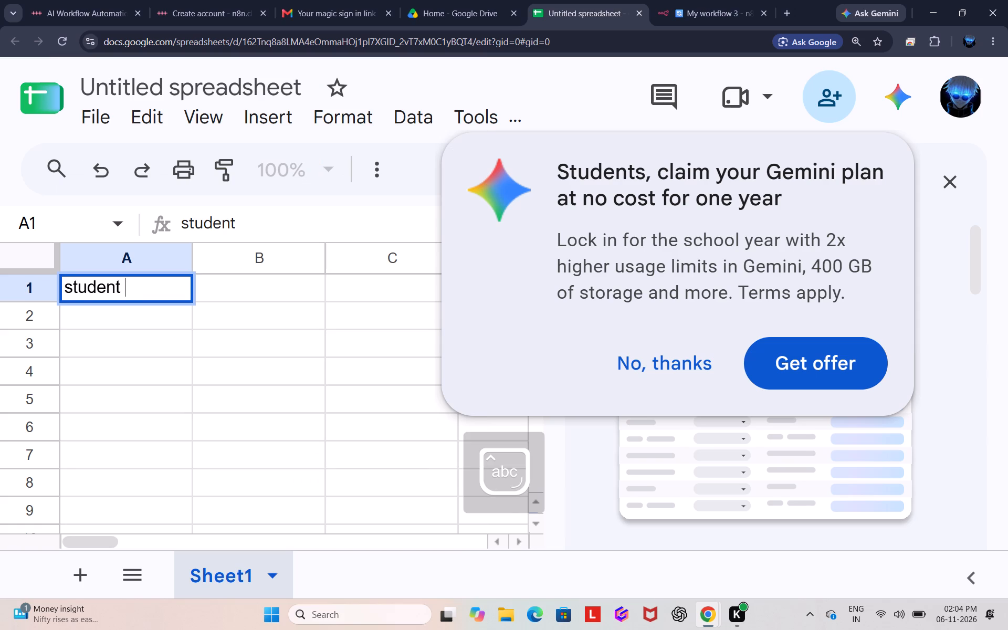
pyautogui.write('ID')
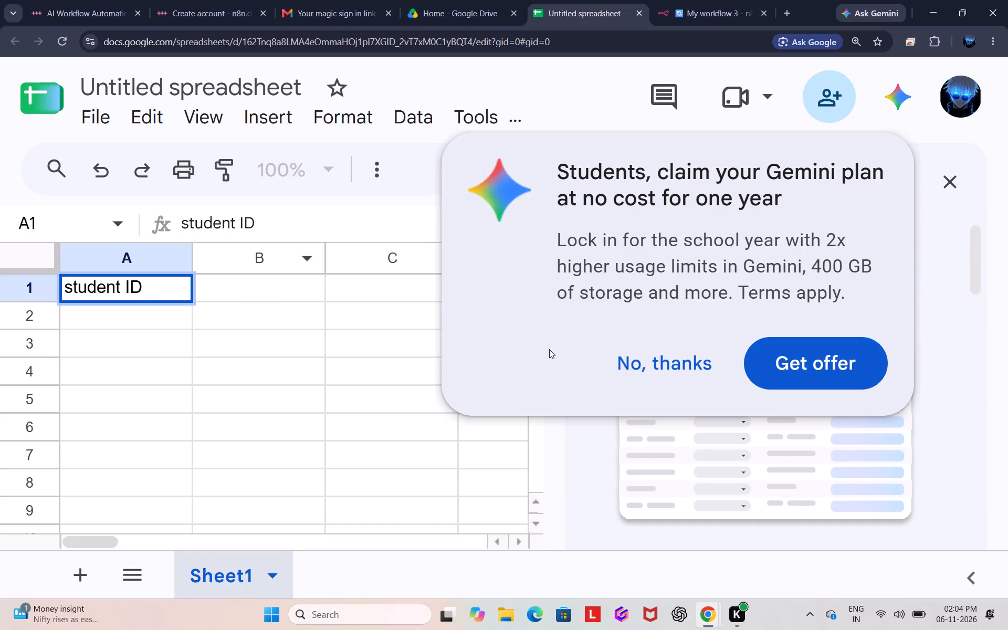
pyautogui.click(666, 361)
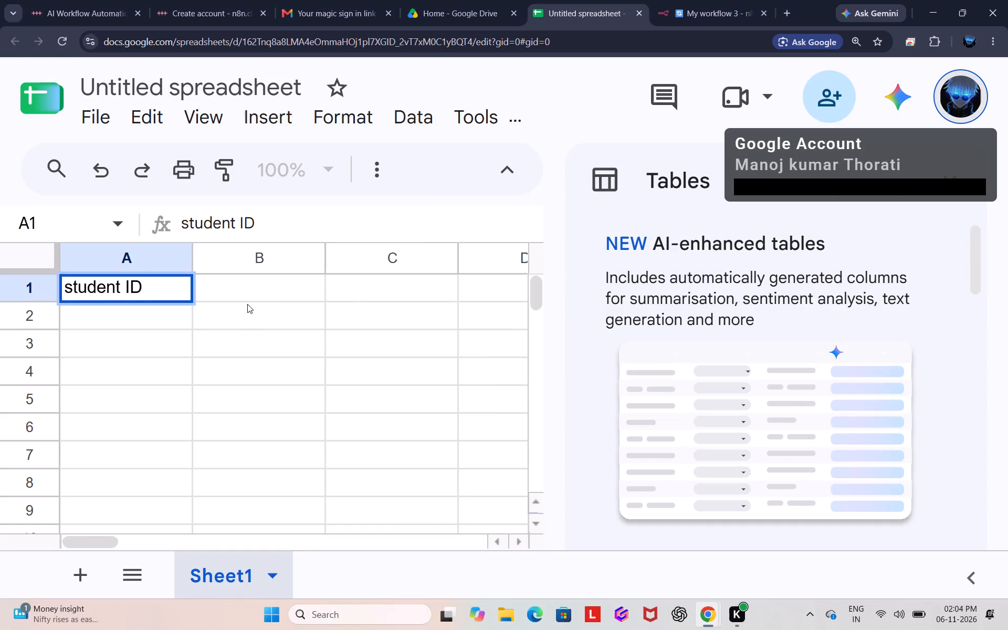
# Enter the header "student Name" in cell B1.
pyautogui.click(258, 282)
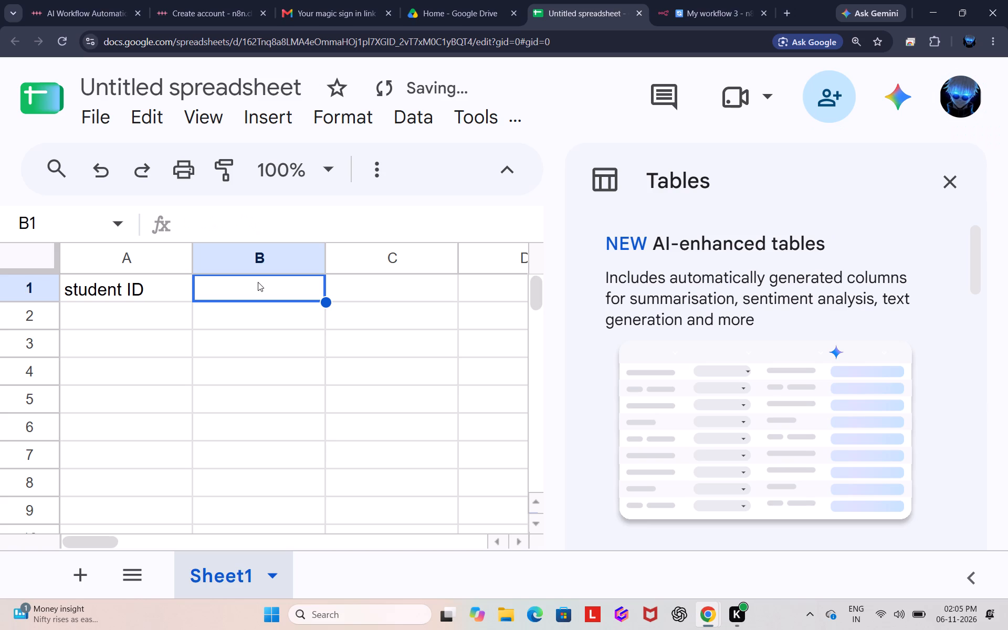
pyautogui.write('stu')
pyautogui.write('dentb')
pyautogui.press('BackSpace')
pyautogui.press('n')
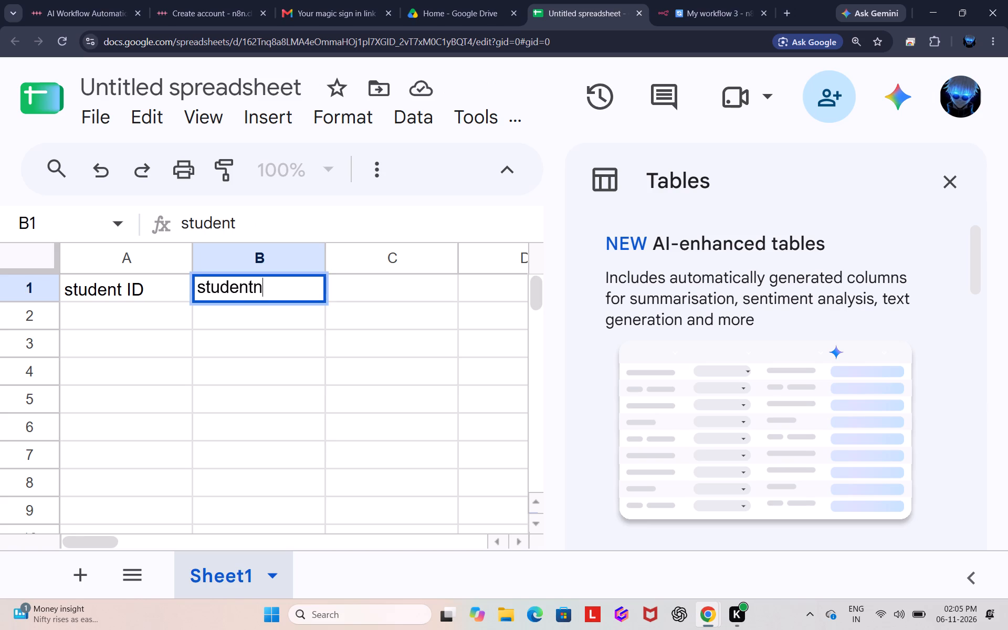
pyautogui.press('BackSpace')
pyautogui.press('space')
pyautogui.write('nam')
pyautogui.press('e')
pyautogui.press('BackSpace')
pyautogui.press('BackSpace')
pyautogui.press('BackSpace')
pyautogui.press('BackSpace')
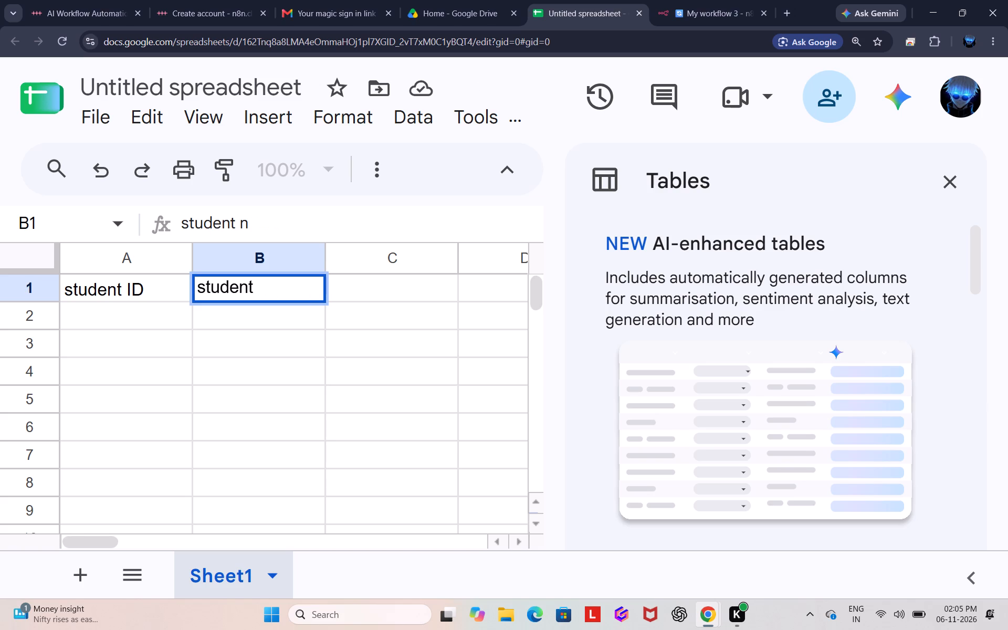
pyautogui.write('Name')
pyautogui.press('Right')
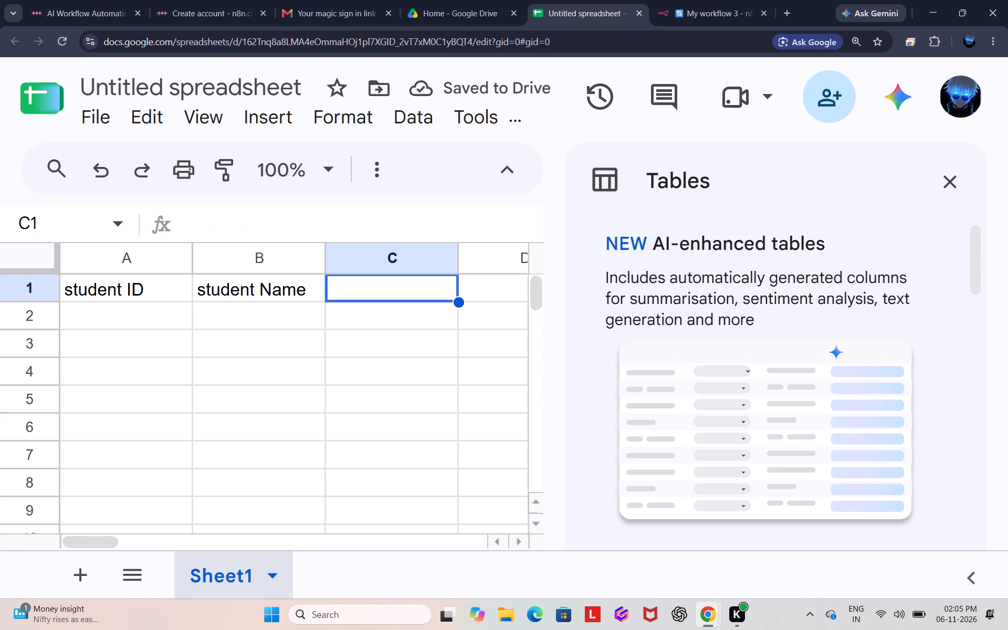
# Enter the header "E Mail" in cell C1 and close the Tables suggestions.
pyautogui.write('e')
pyautogui.press('space')
pyautogui.write('mail')
pyautogui.press('BackSpace')
pyautogui.press('BackSpace')
pyautogui.press('BackSpace')
pyautogui.press('BackSpace')
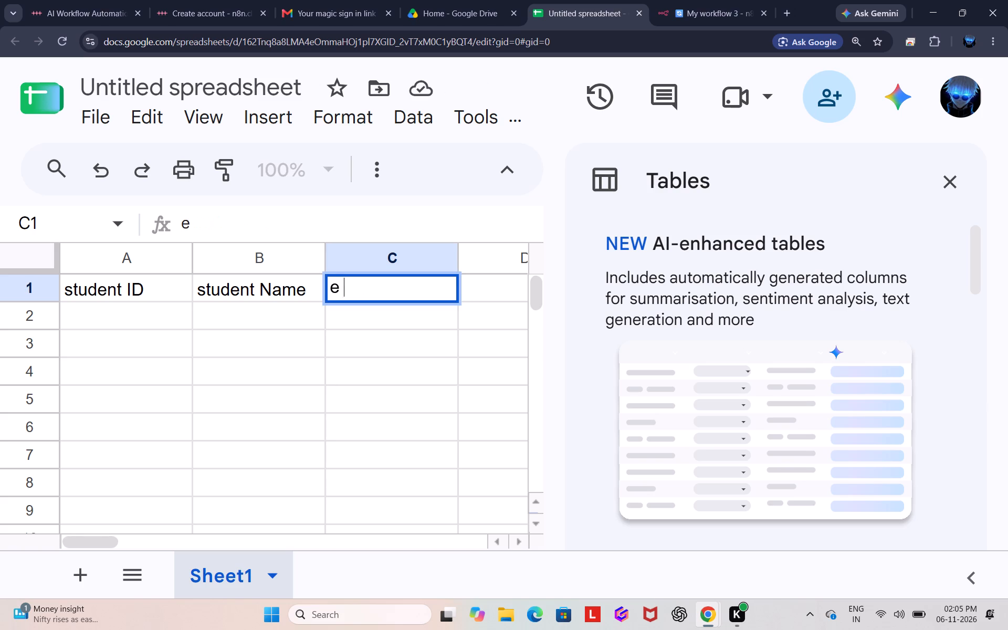
pyautogui.press('BackSpace')
pyautogui.press('BackSpace')
pyautogui.write('E Mail')
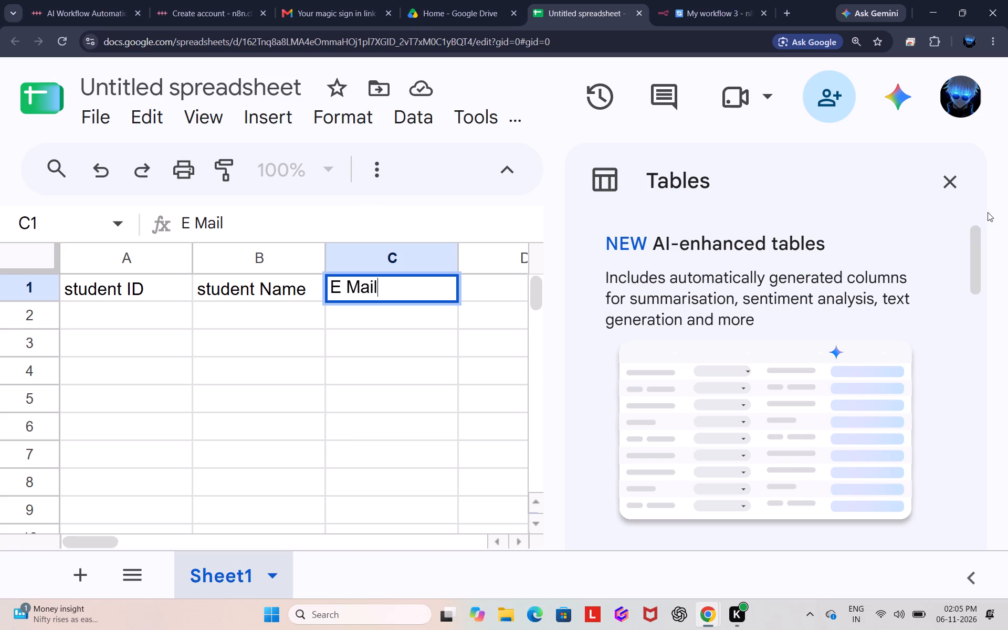
pyautogui.click(955, 166)
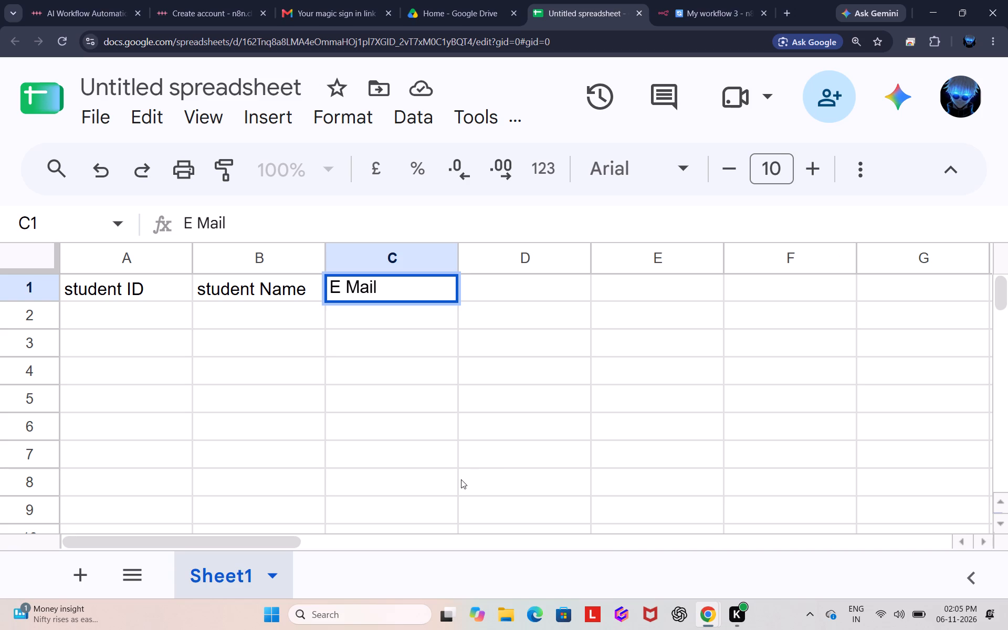
# Enter the header "Level" in cell D1.
pyautogui.hotkey('ctrl', '-')
pyautogui.hotkey('ctrl', '-')
pyautogui.hotkey('ctrl', '-')
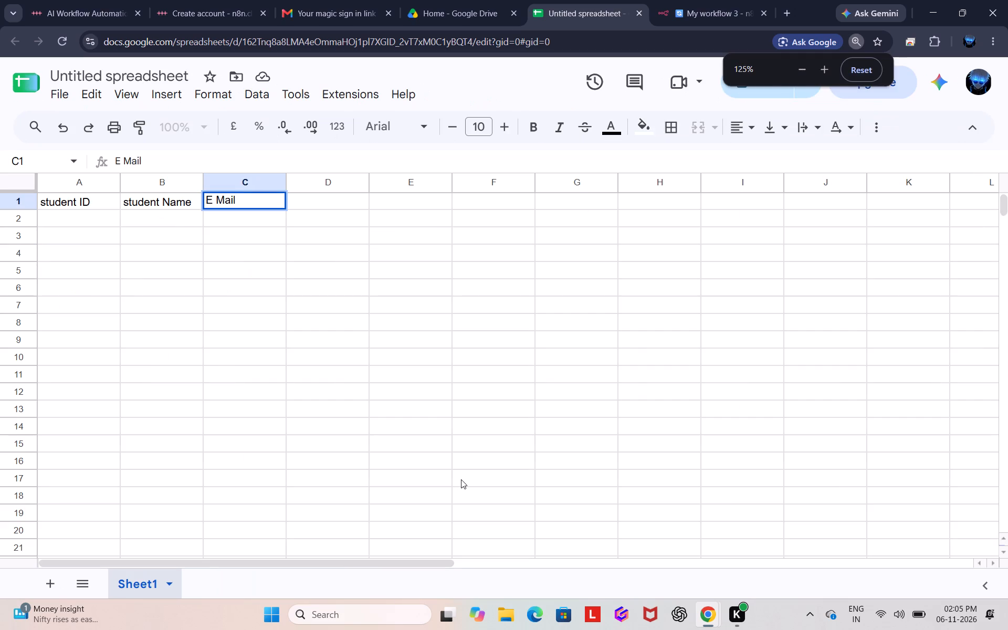
pyautogui.hotkey('ctrl', '-')
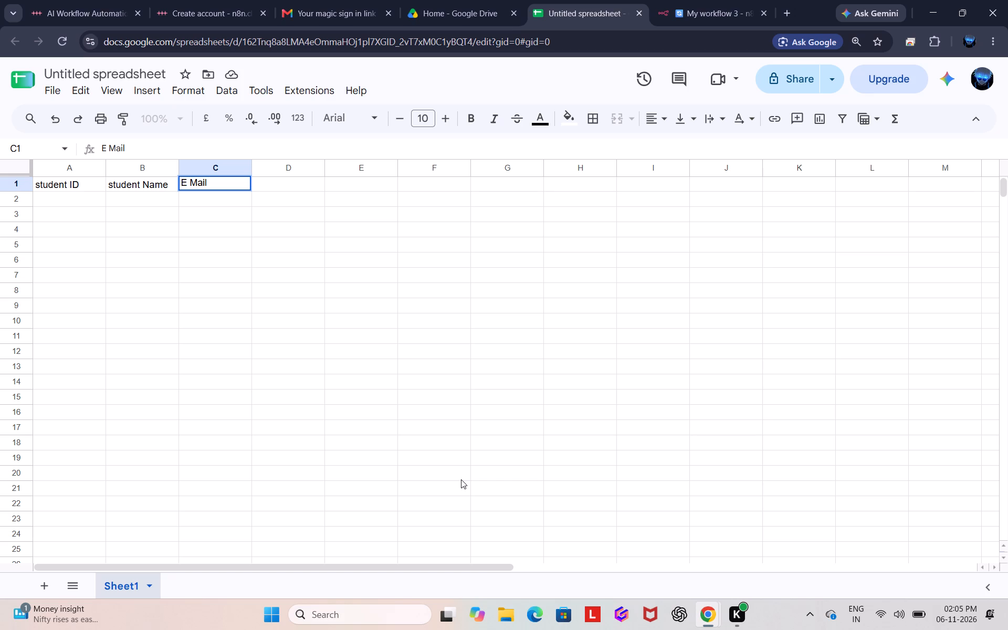
pyautogui.press('Right')
pyautogui.click(271, 182)
pyautogui.press('l')
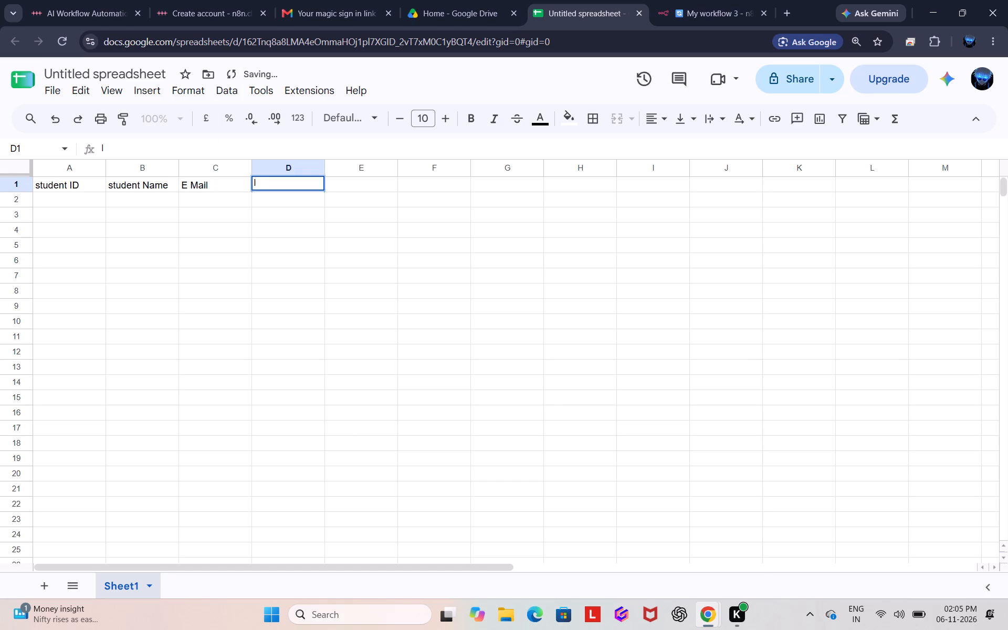
pyautogui.press('BackSpace')
pyautogui.write('Len')
pyautogui.press('BackSpace')
pyautogui.write('vel')
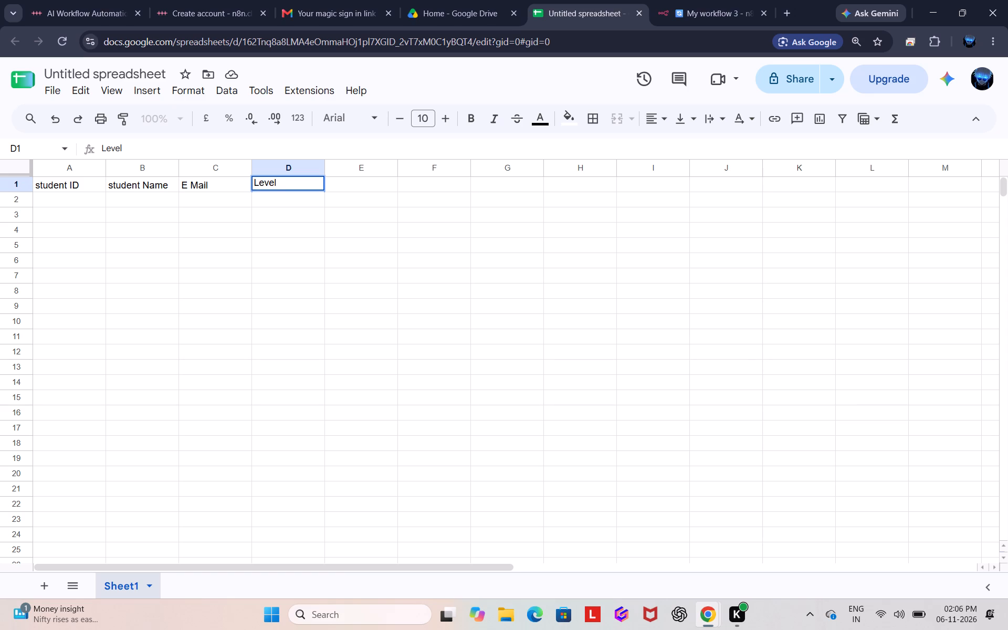
pyautogui.press('Right')
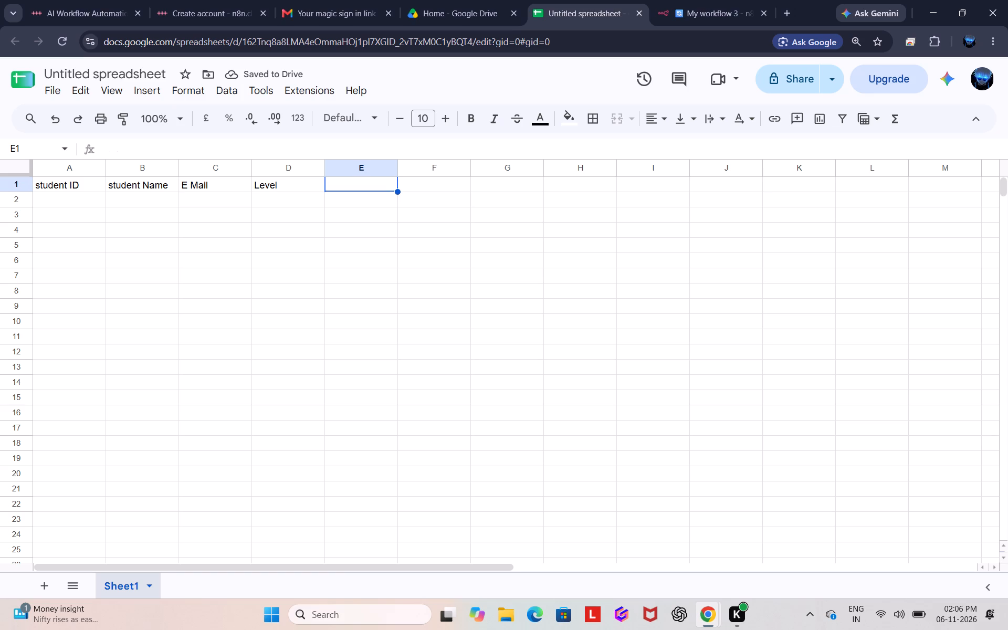
# Enter the headers "Duration" in cell E1 and "Daily_Time" in cell F1.
pyautogui.write('Duratu')
pyautogui.press('BackSpace')
pyautogui.write('ion')
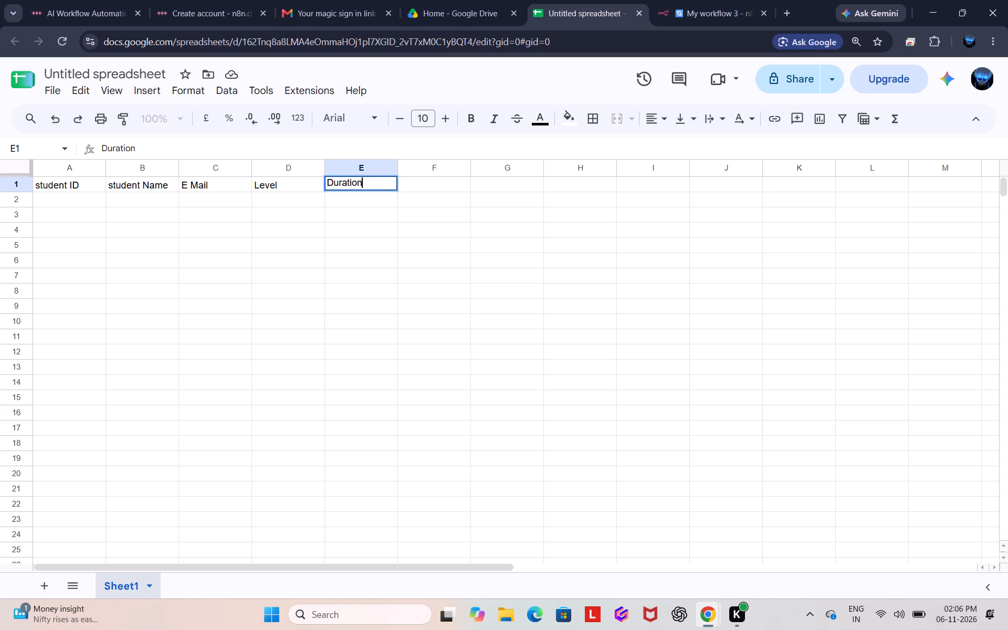
pyautogui.press('Right')
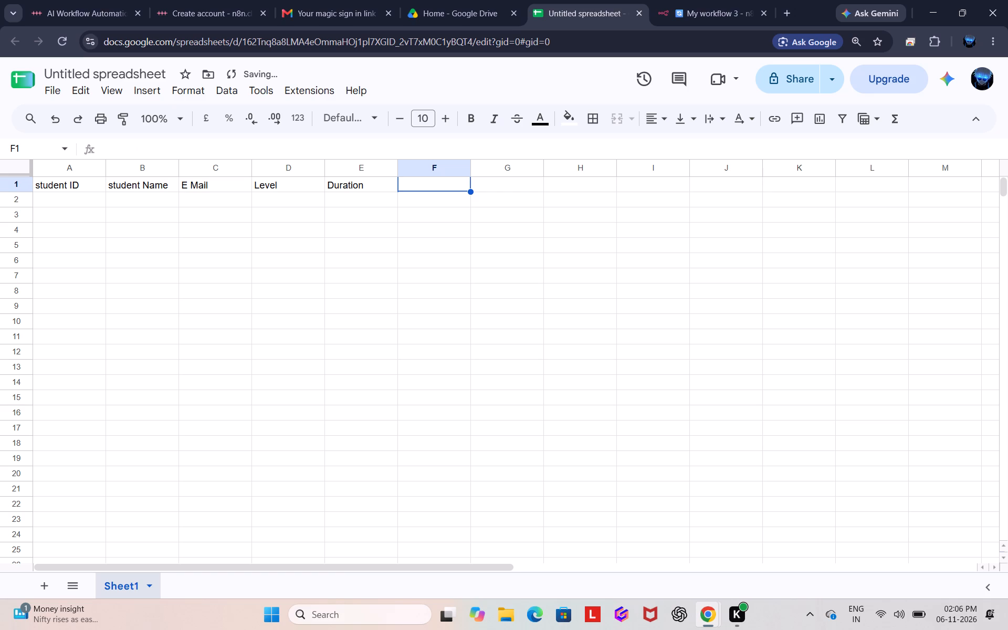
pyautogui.write('Daily')
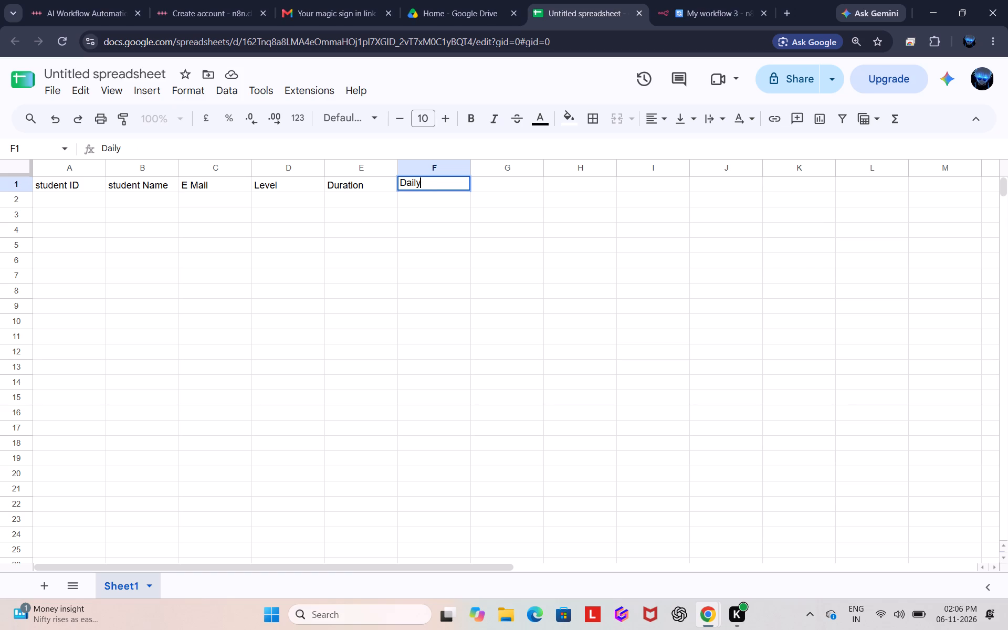
pyautogui.hotkey('shift', '_')
pyautogui.write('ti')
pyautogui.press('BackSpace')
pyautogui.press('BackSpace')
pyautogui.write('Time')
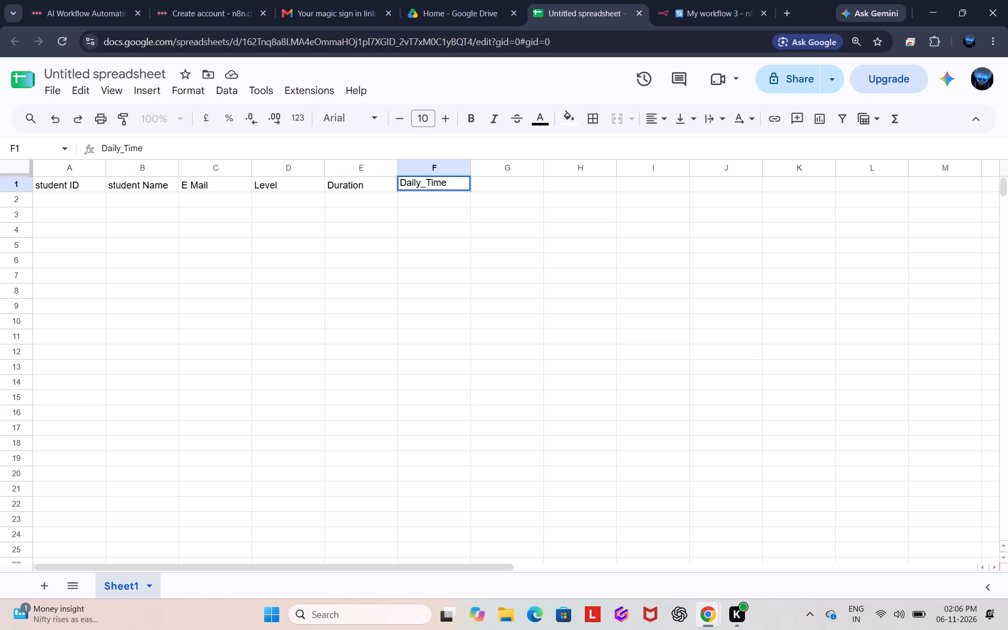
pyautogui.press('Right')
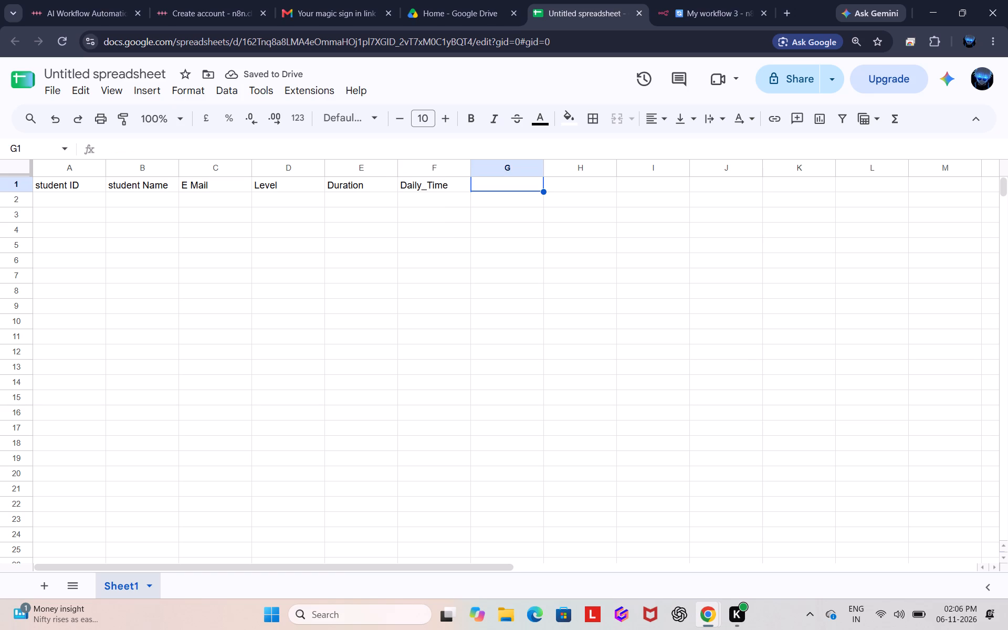
# Enter the header "Learning _path" in cell G1.
pyautogui.write('Learning')
pyautogui.press('space')
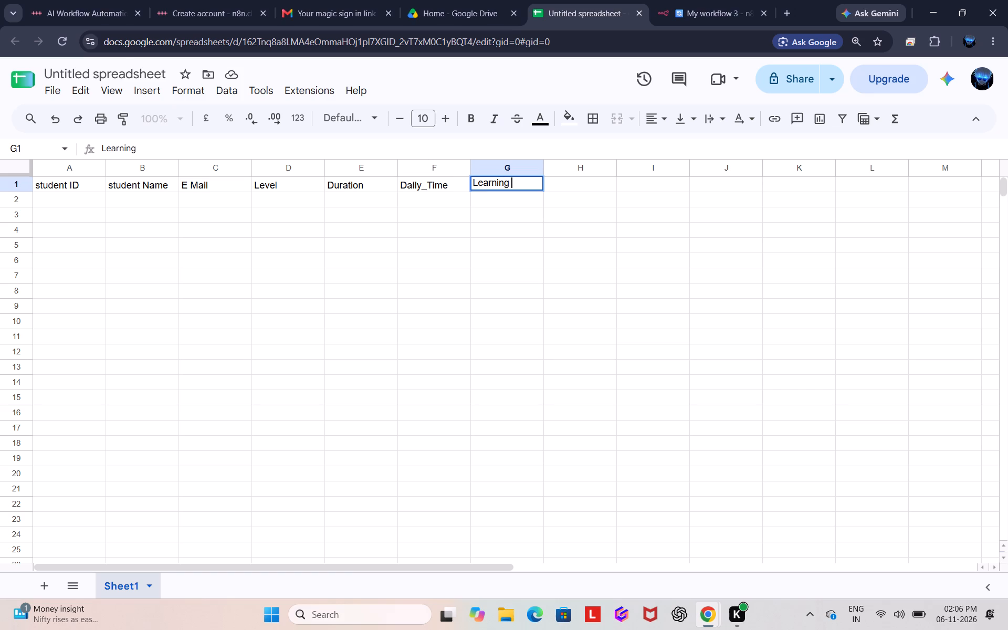
pyautogui.hotkey('shift', '_')
pyautogui.write('path')
pyautogui.press('Left')
pyautogui.press('Left')
pyautogui.press('Right')
pyautogui.press('Right')
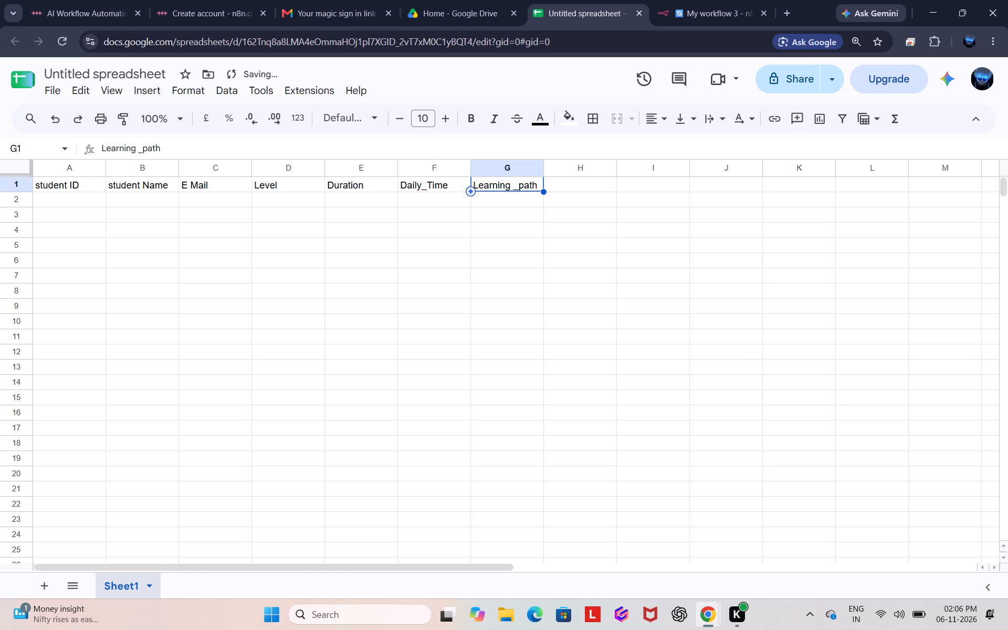
pyautogui.click(514, 185)
pyautogui.click(513, 183)
# Enter the header "Current_week" in cell H1.
pyautogui.press('Right')
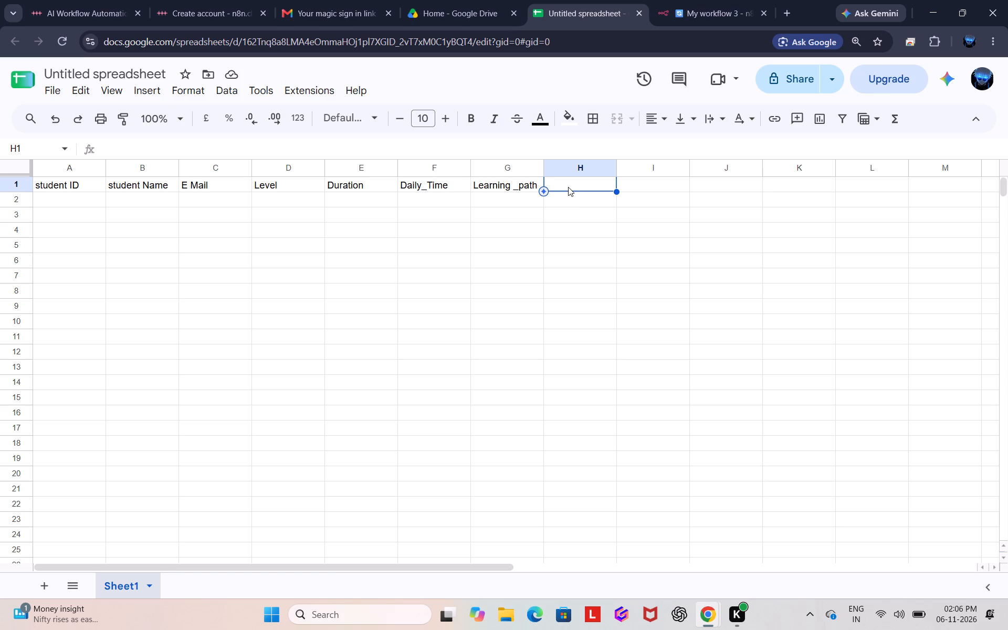
pyautogui.write('Current')
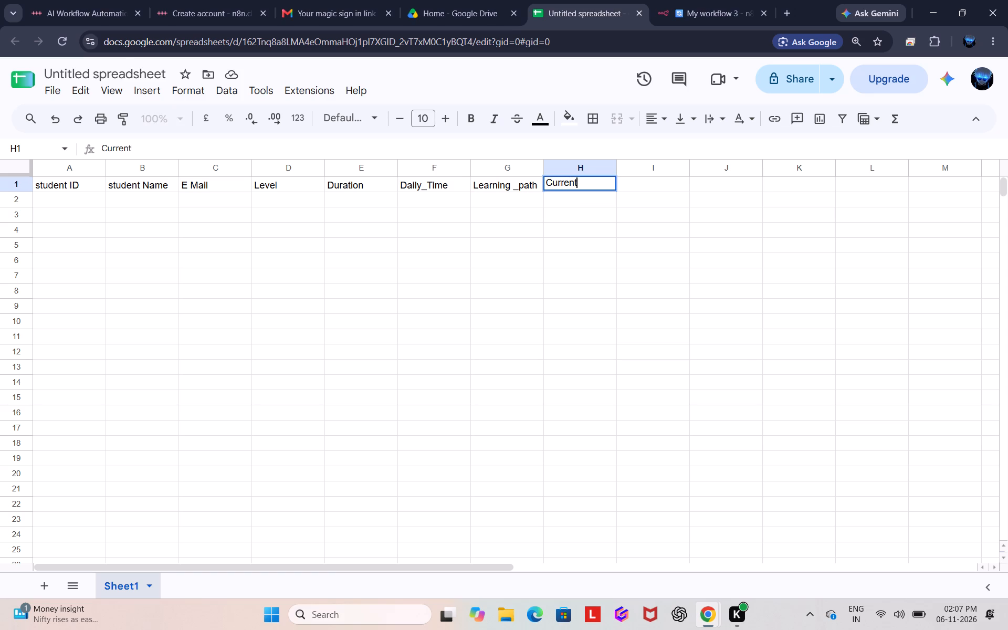
pyautogui.write('_week')
pyautogui.press('Right')
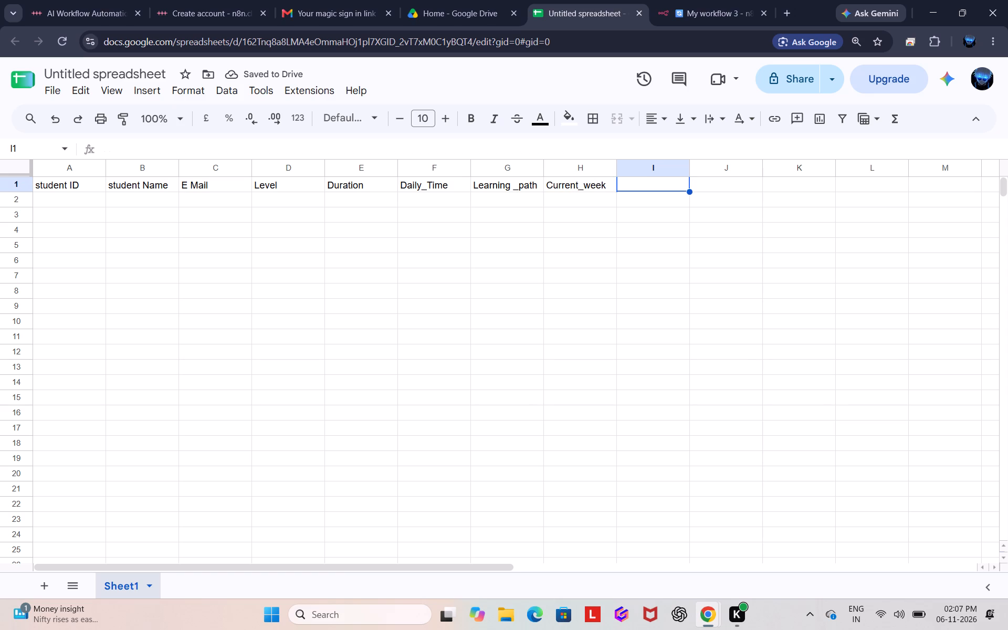
# Enter the header "Status" in cell I1.
pyautogui.write('$S')
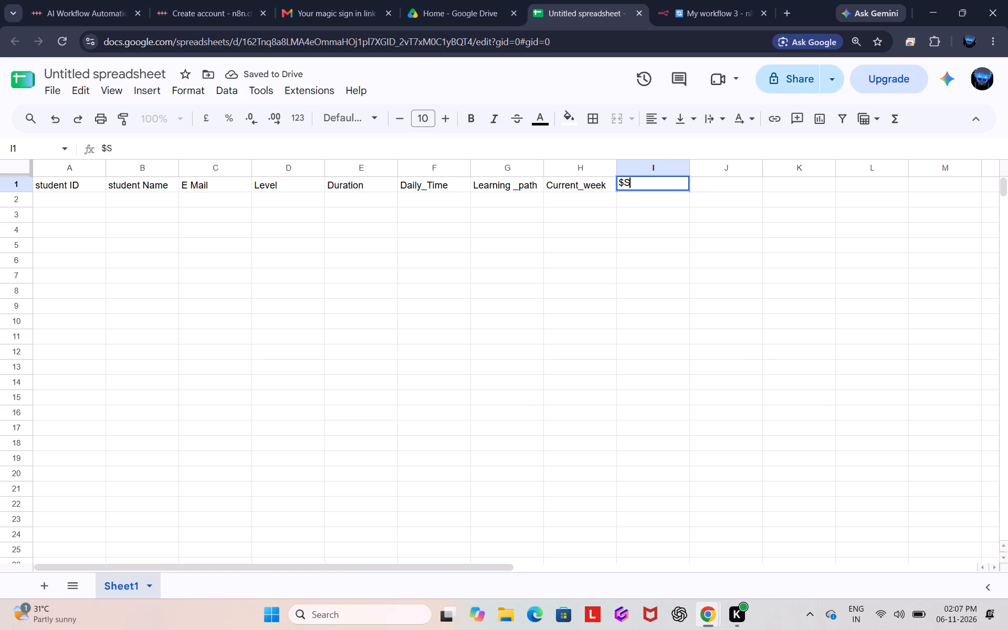
pyautogui.press('BackSpace')
pyautogui.press('BackSpace')
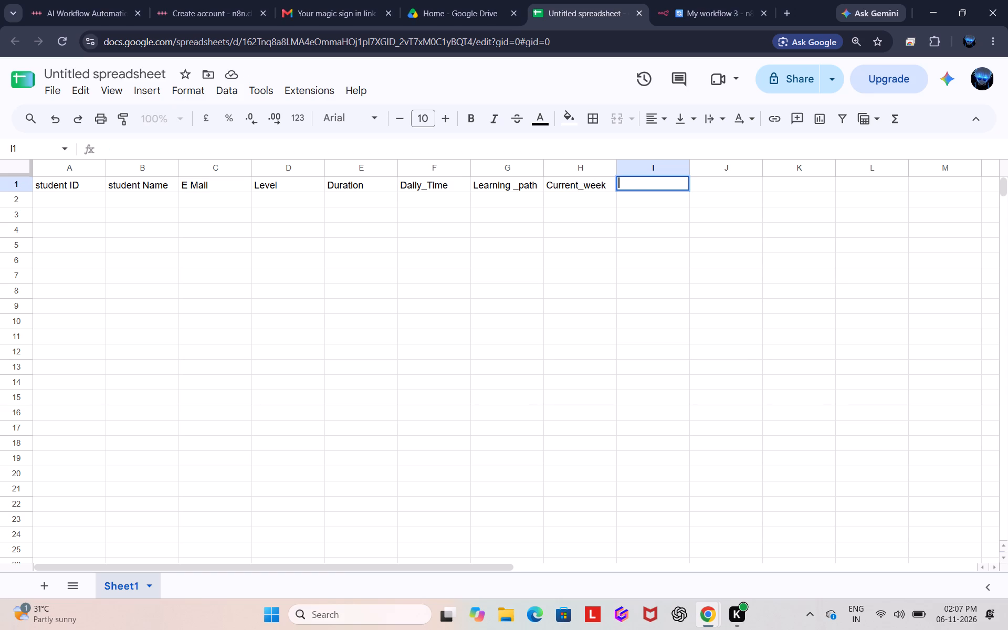
pyautogui.write('Status')
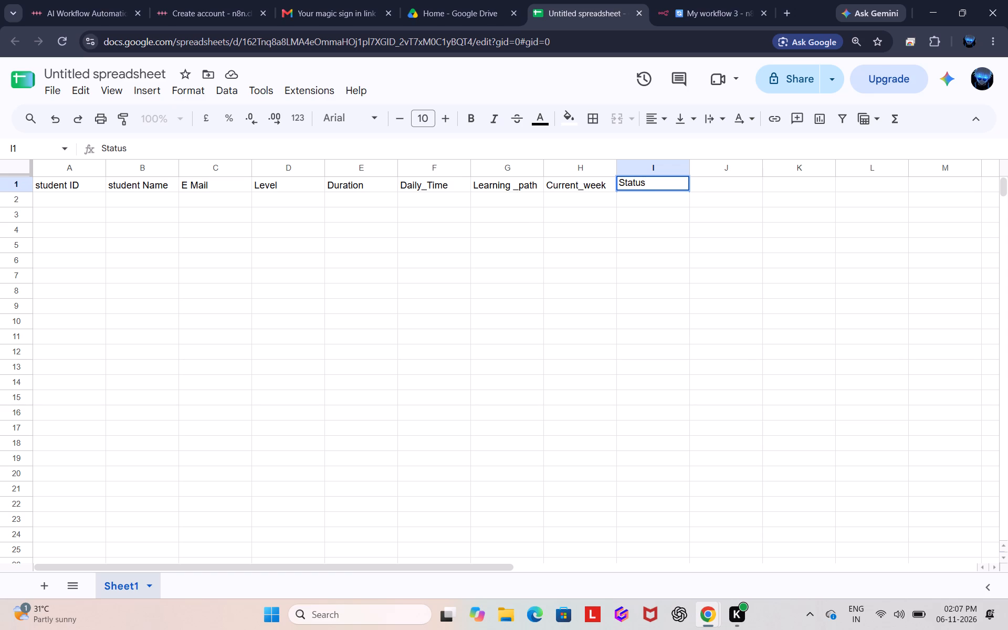
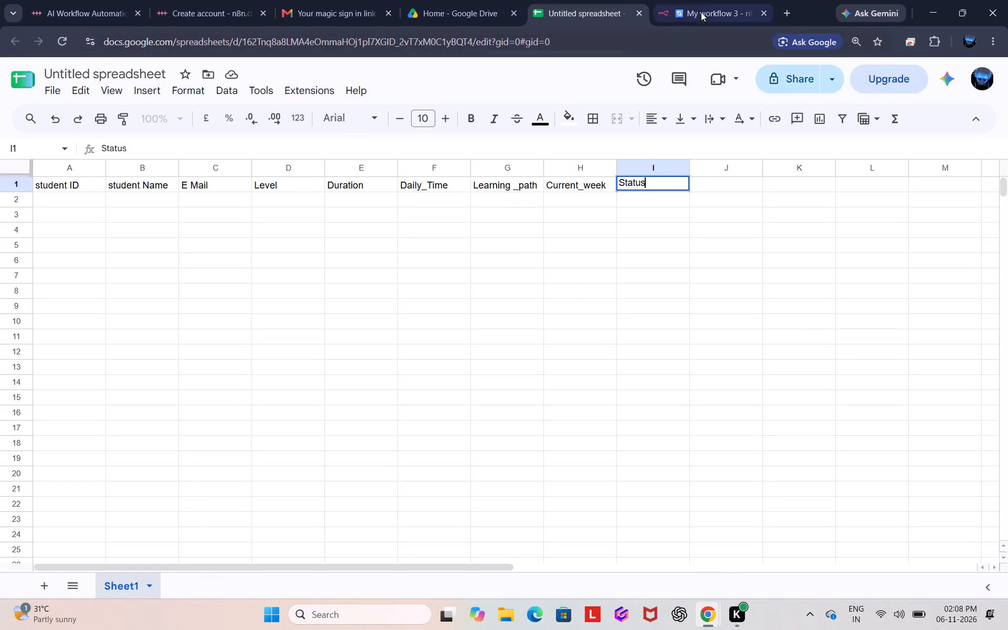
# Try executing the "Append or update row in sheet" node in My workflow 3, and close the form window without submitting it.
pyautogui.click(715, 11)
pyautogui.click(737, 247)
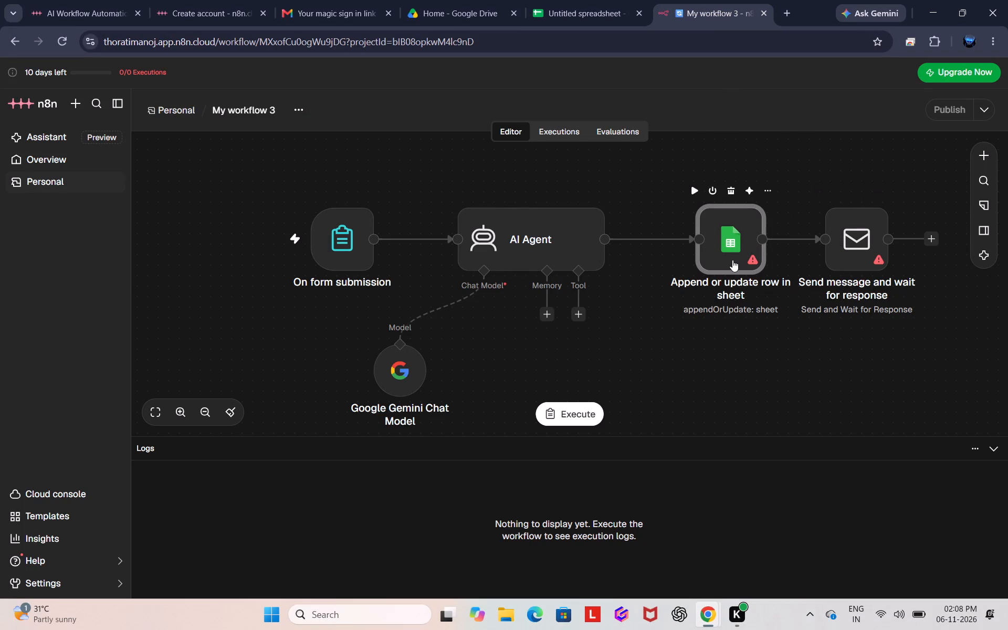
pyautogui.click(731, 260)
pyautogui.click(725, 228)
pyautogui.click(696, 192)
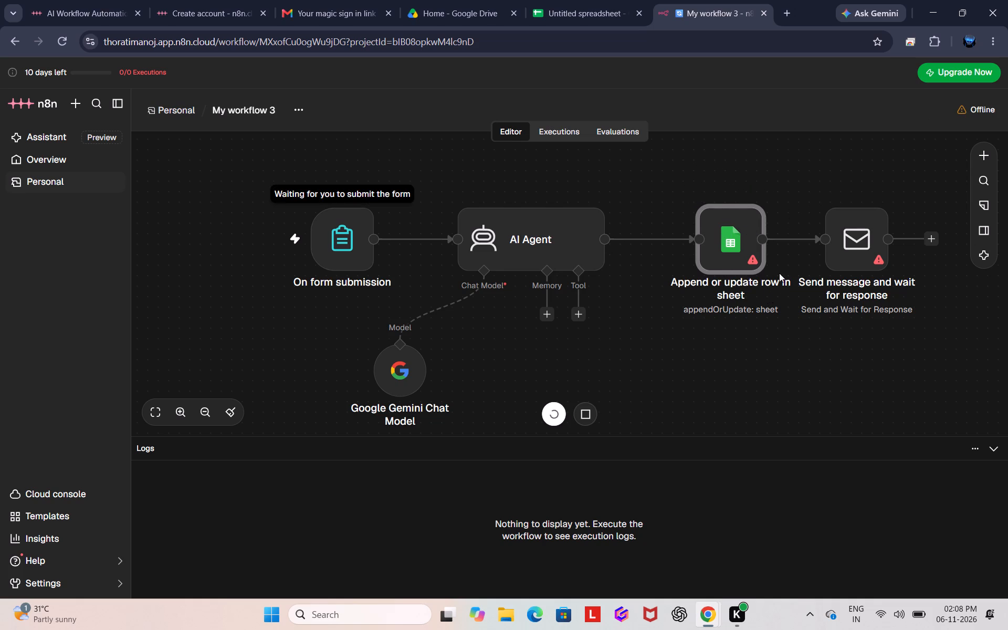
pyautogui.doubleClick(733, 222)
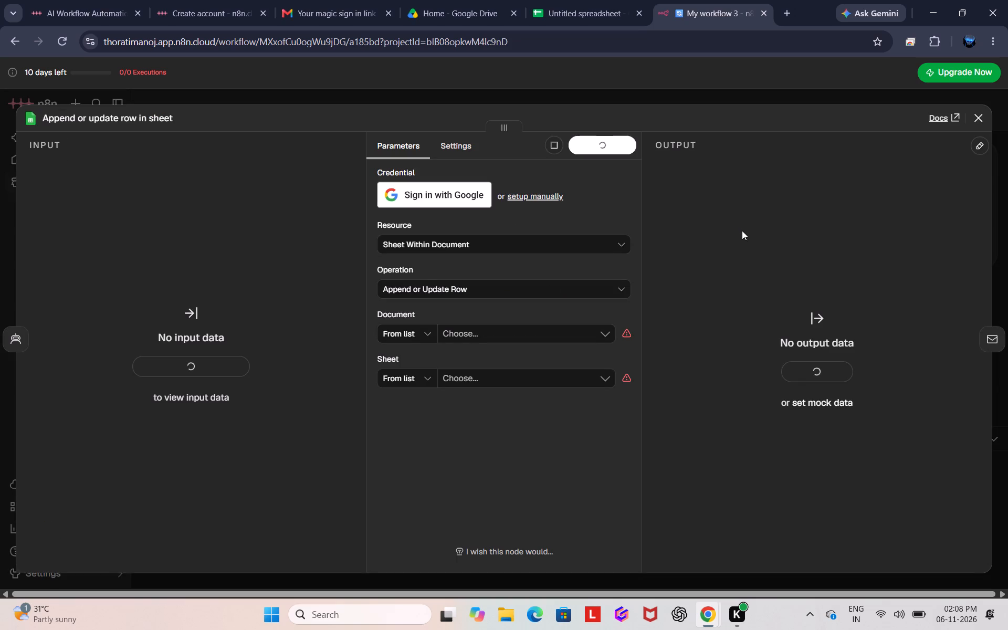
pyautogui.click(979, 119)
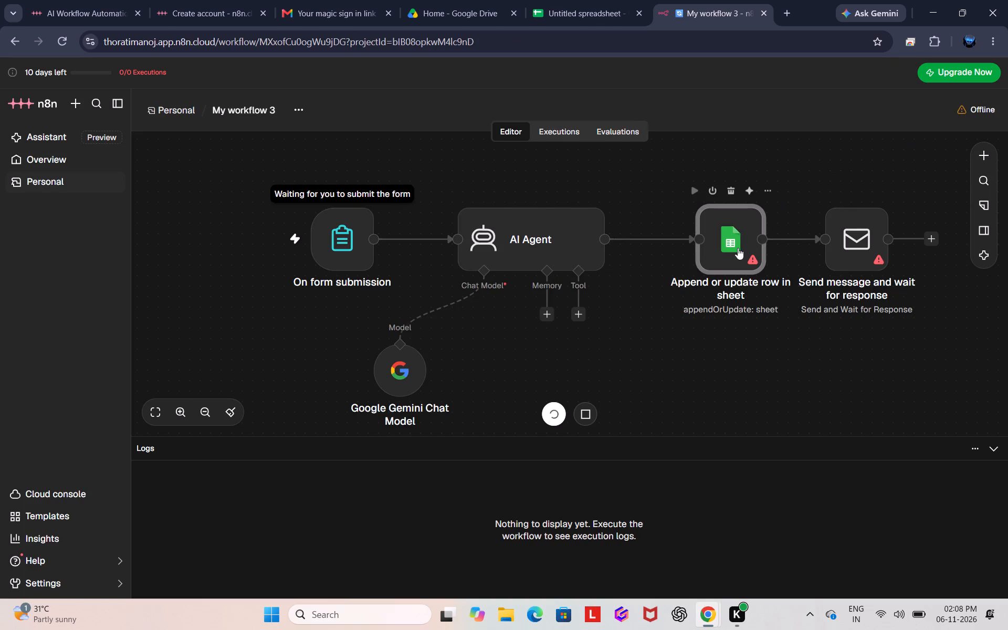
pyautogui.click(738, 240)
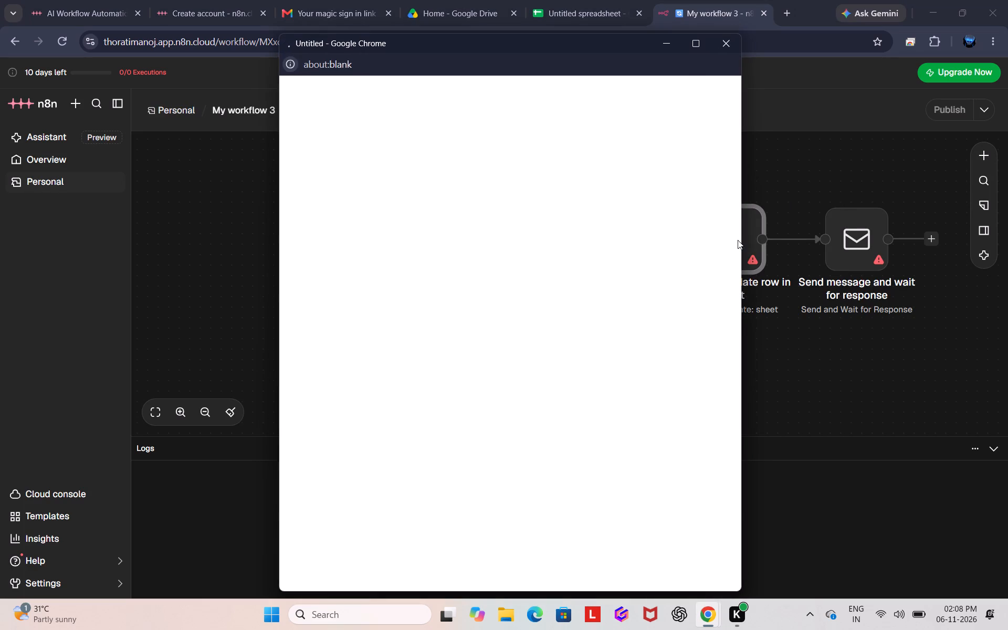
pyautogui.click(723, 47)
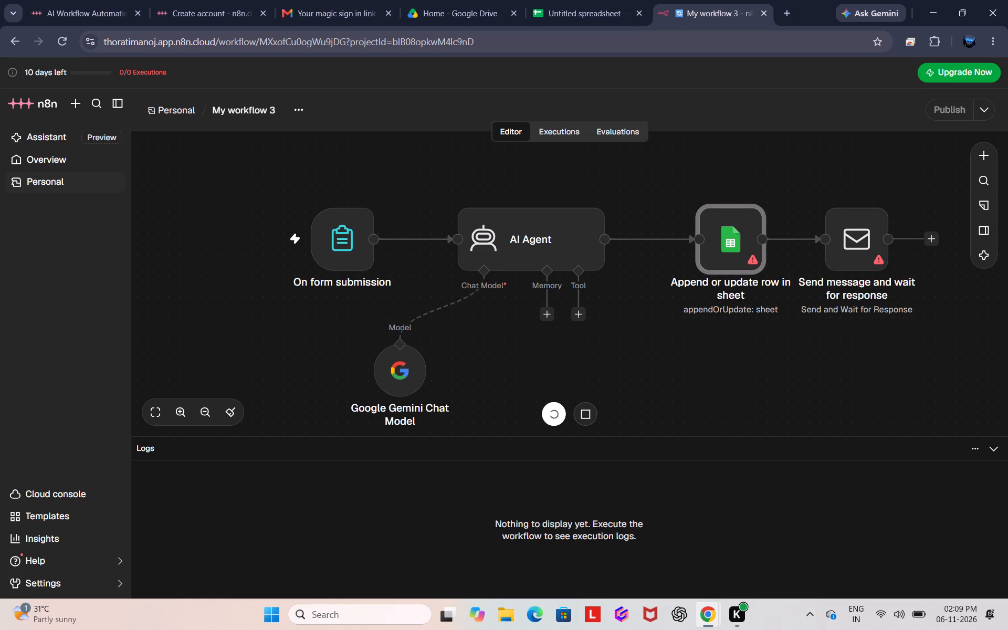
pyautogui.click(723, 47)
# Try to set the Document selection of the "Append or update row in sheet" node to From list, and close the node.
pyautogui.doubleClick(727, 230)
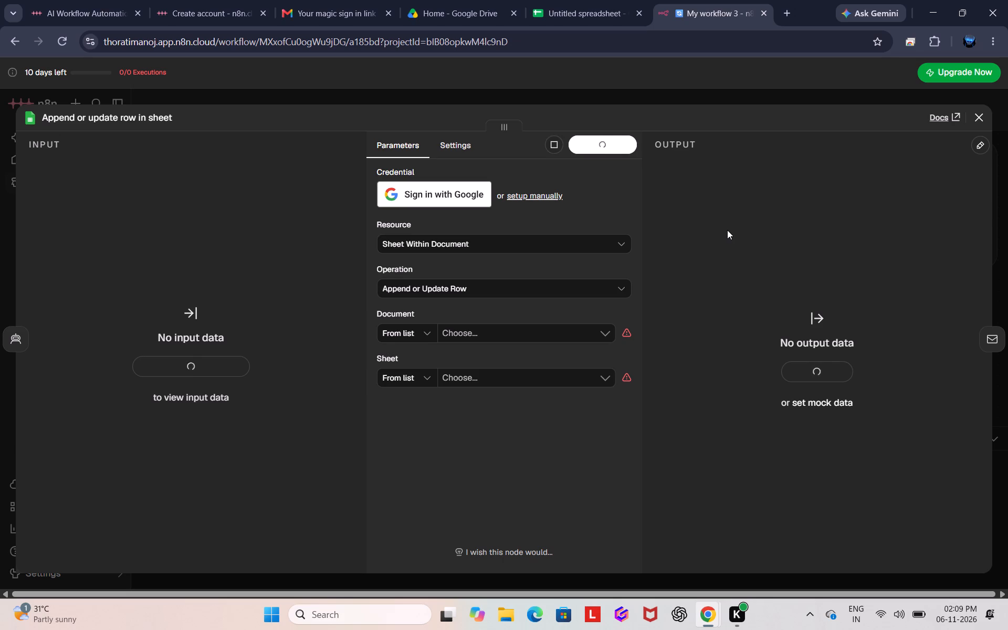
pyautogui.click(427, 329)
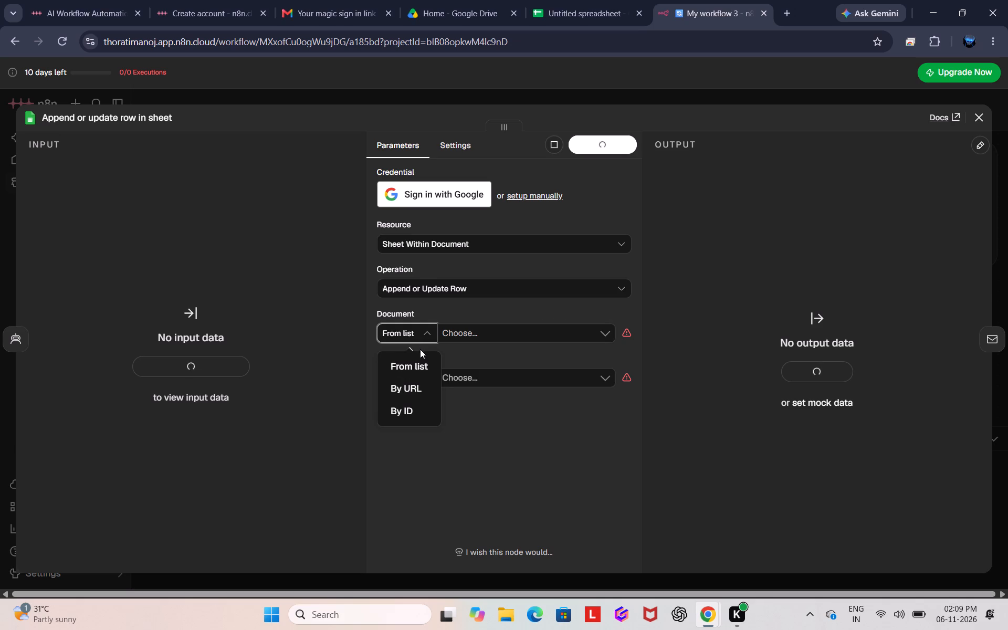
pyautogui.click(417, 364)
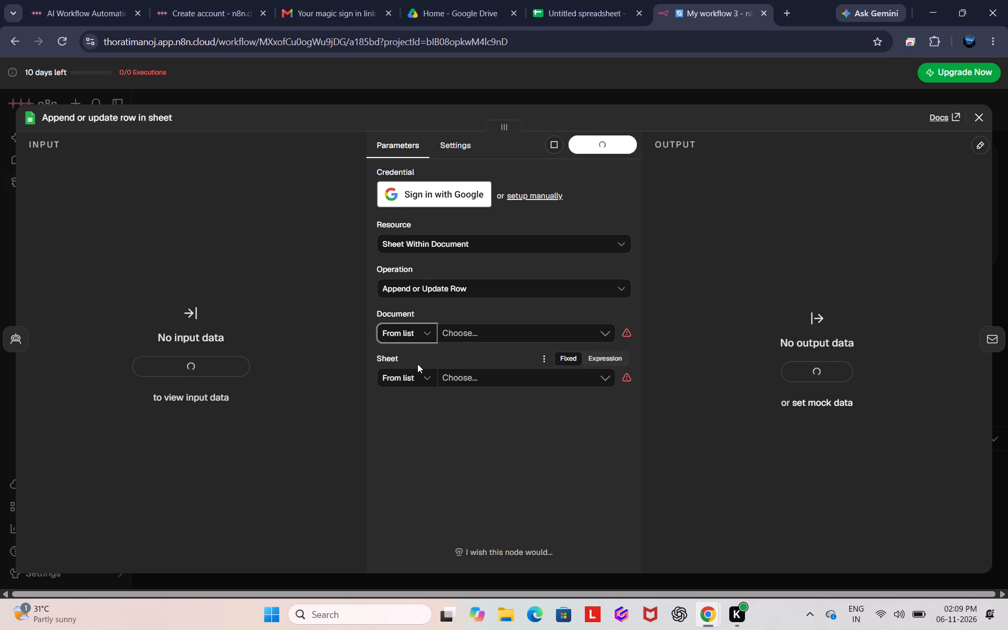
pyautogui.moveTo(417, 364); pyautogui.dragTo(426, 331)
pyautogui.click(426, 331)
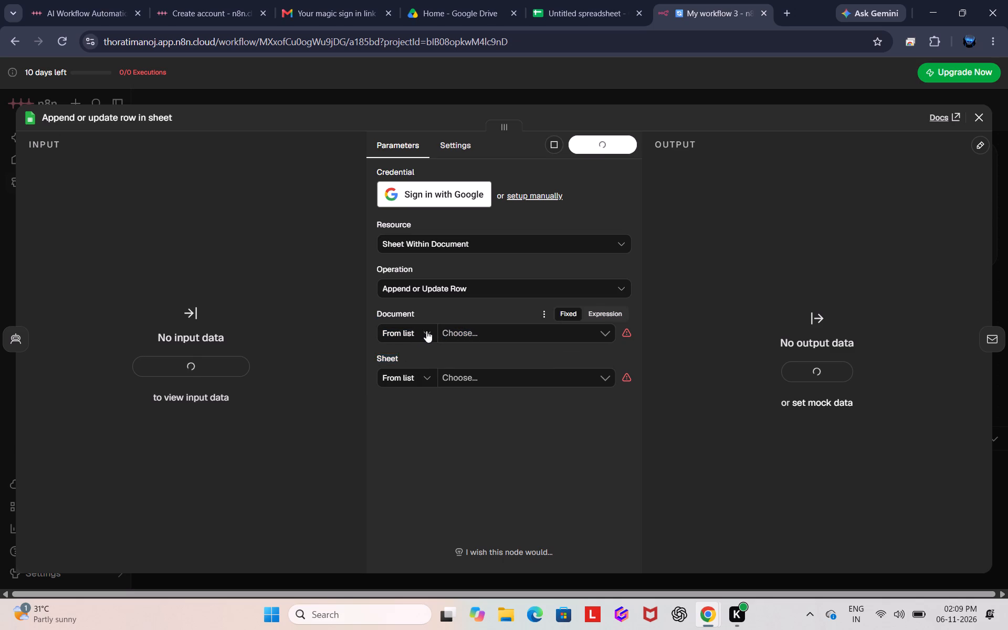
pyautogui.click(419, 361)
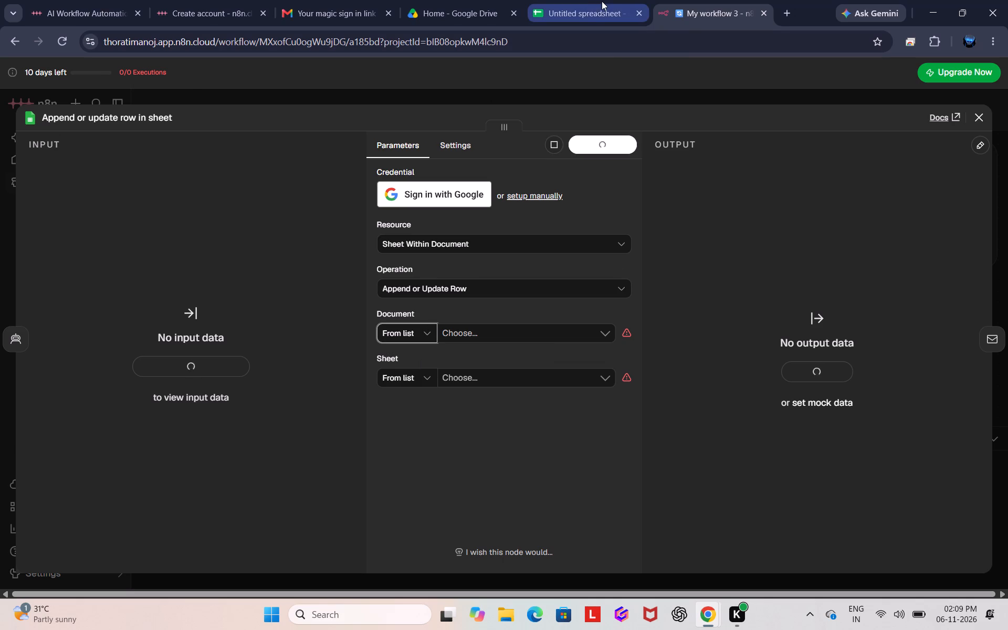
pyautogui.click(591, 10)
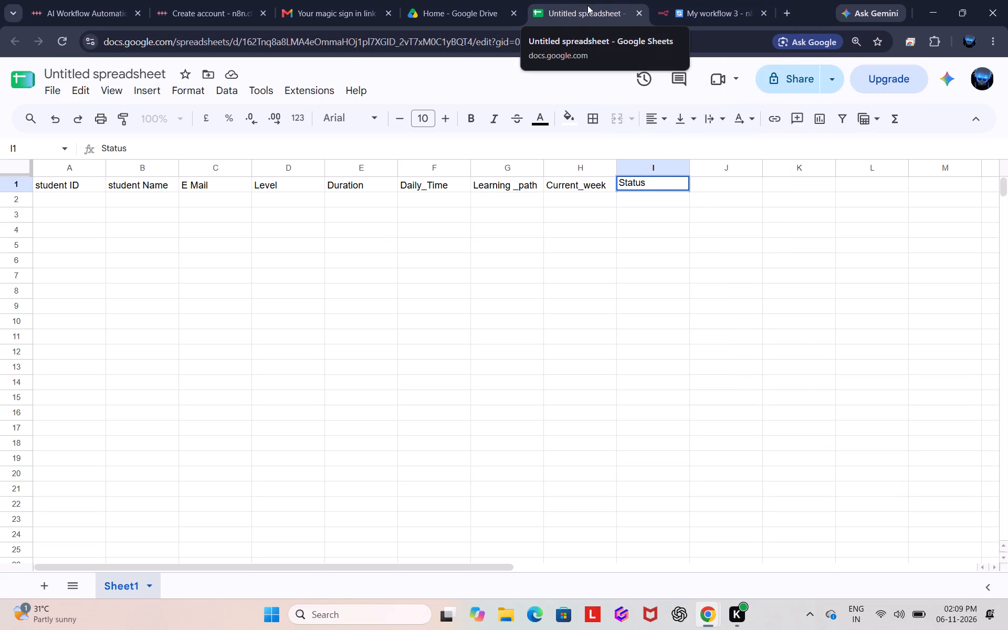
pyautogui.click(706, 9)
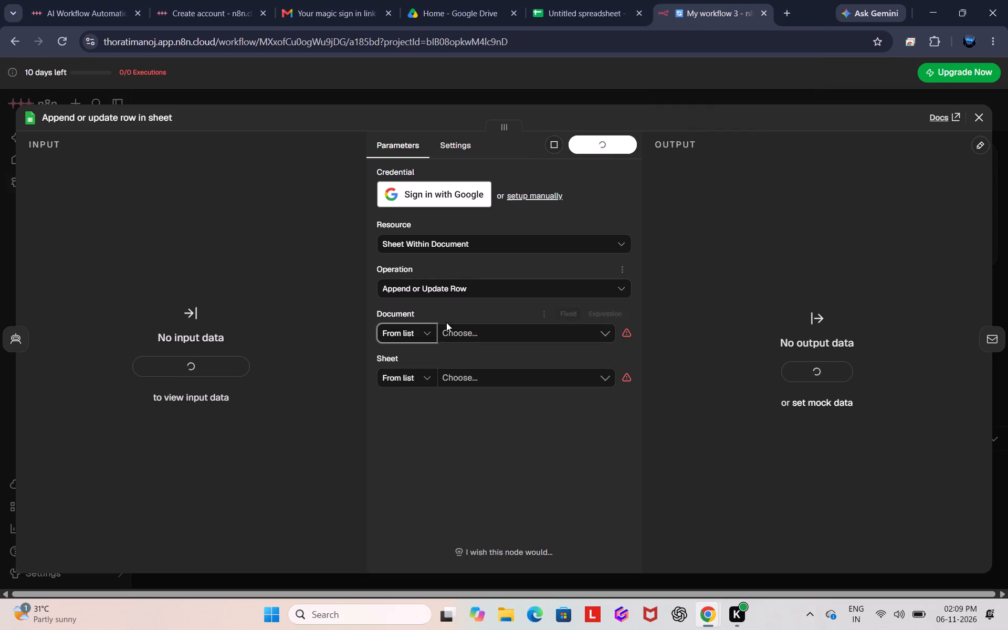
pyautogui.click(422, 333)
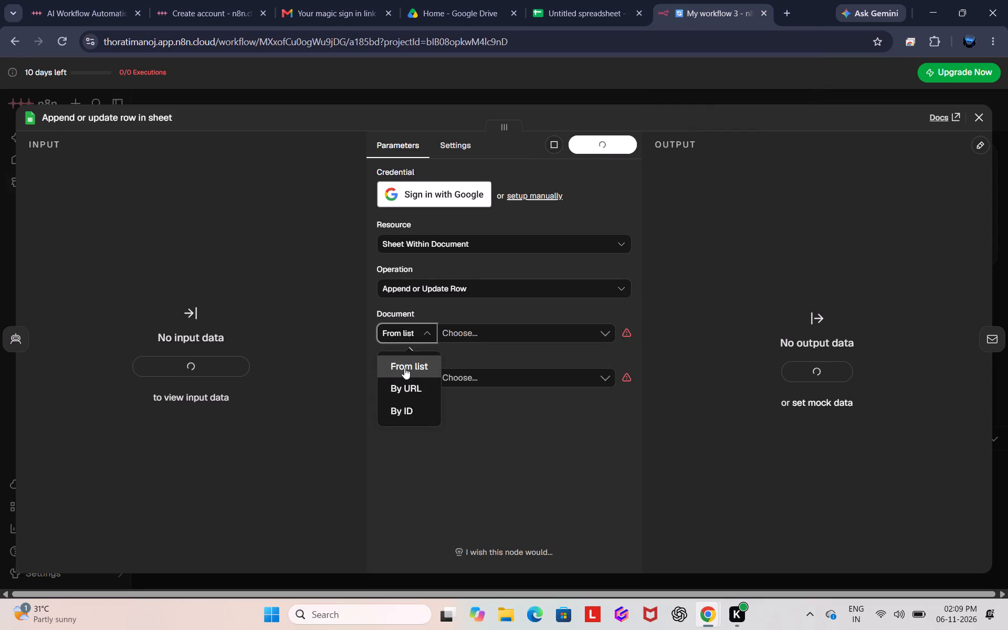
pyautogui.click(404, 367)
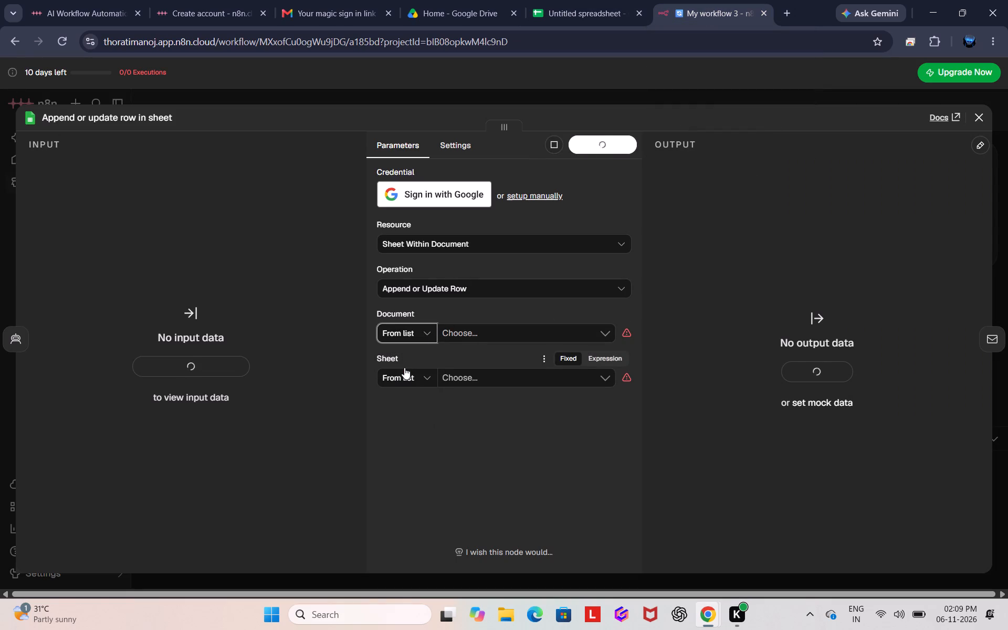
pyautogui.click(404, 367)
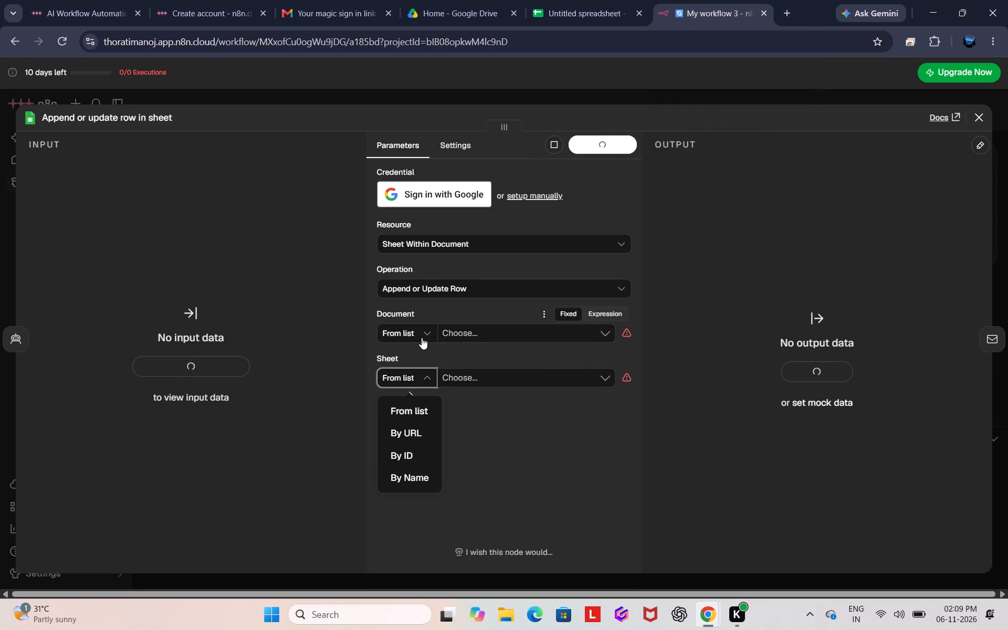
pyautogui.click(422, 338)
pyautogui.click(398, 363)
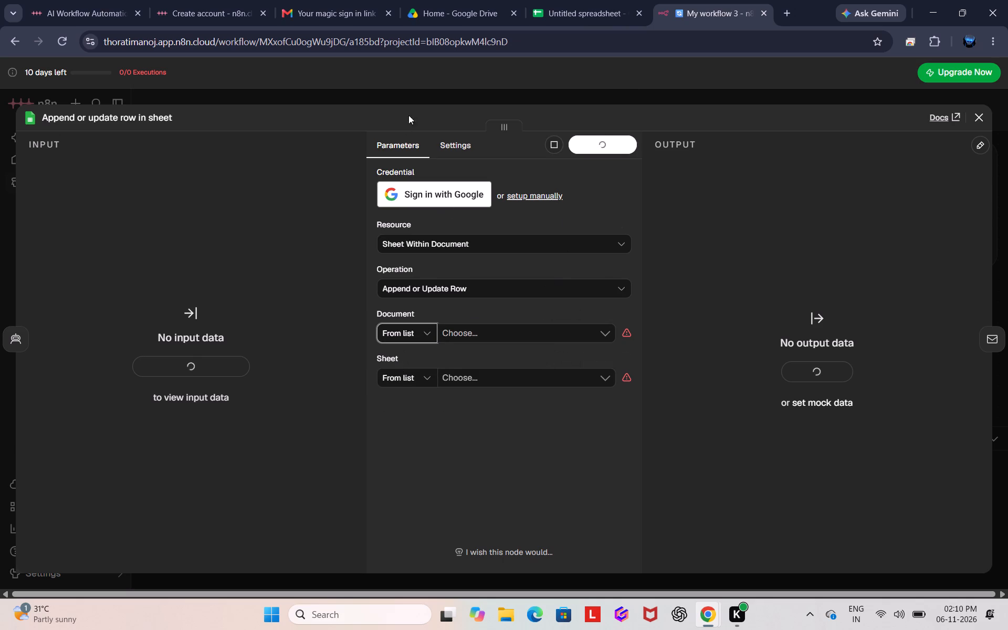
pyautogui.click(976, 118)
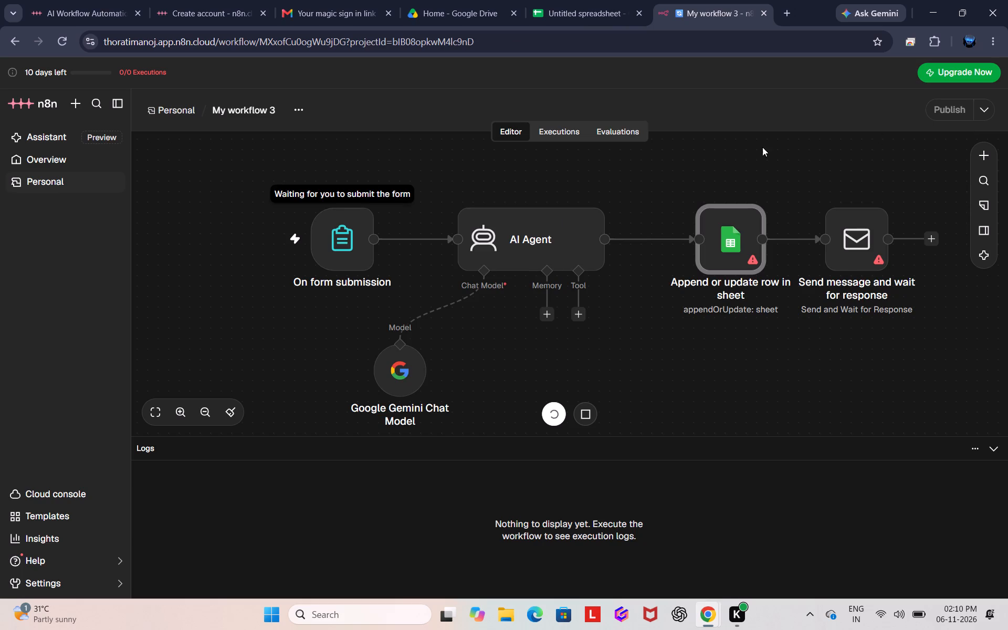
# Open the AI Agent node's parameters and check them against the spreadsheet's column headers.
pyautogui.doubleClick(542, 237)
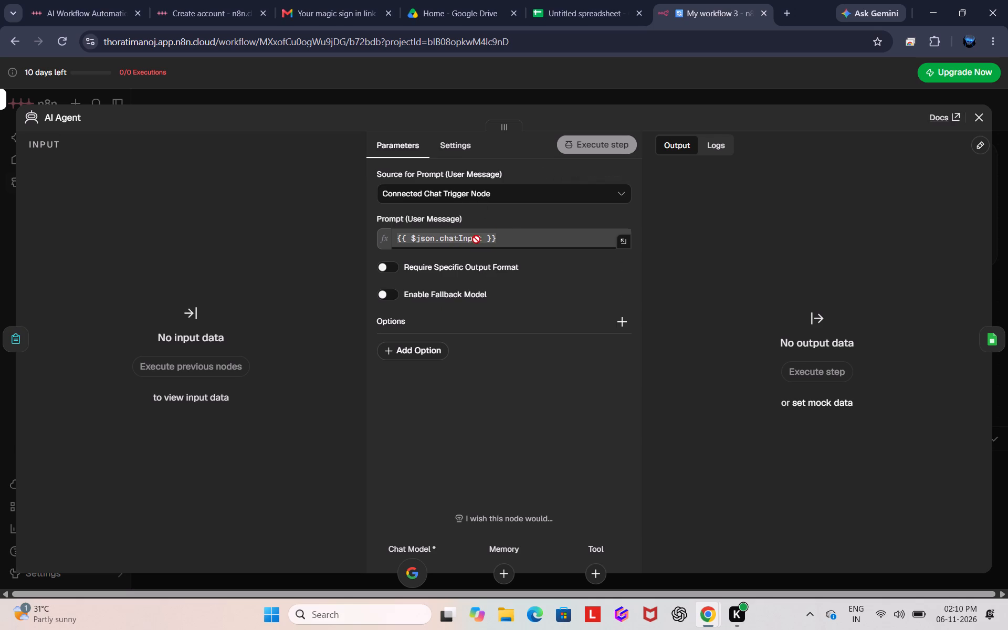
pyautogui.click(579, 14)
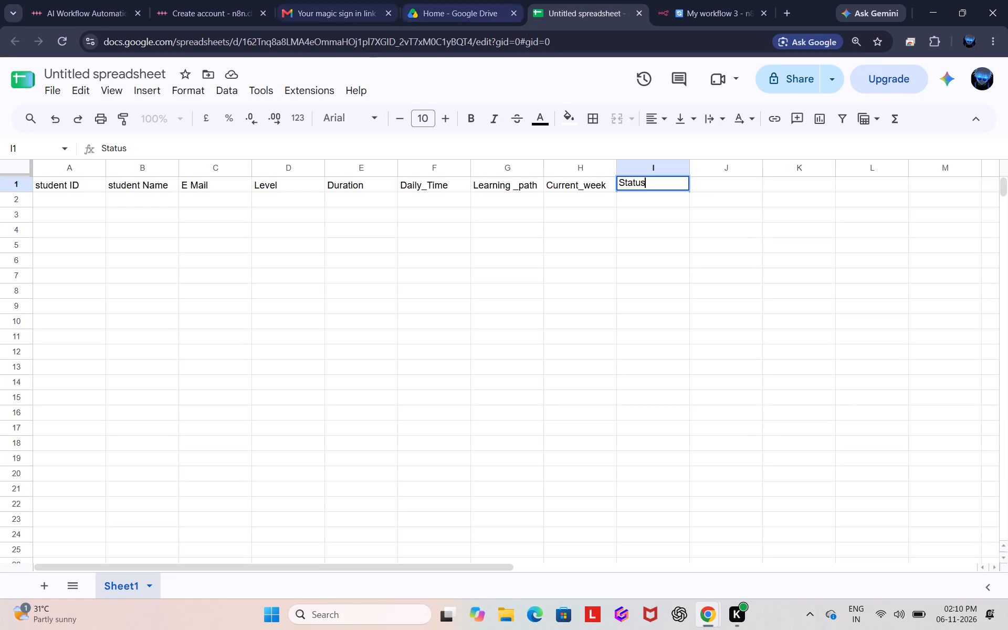
pyautogui.click(689, 8)
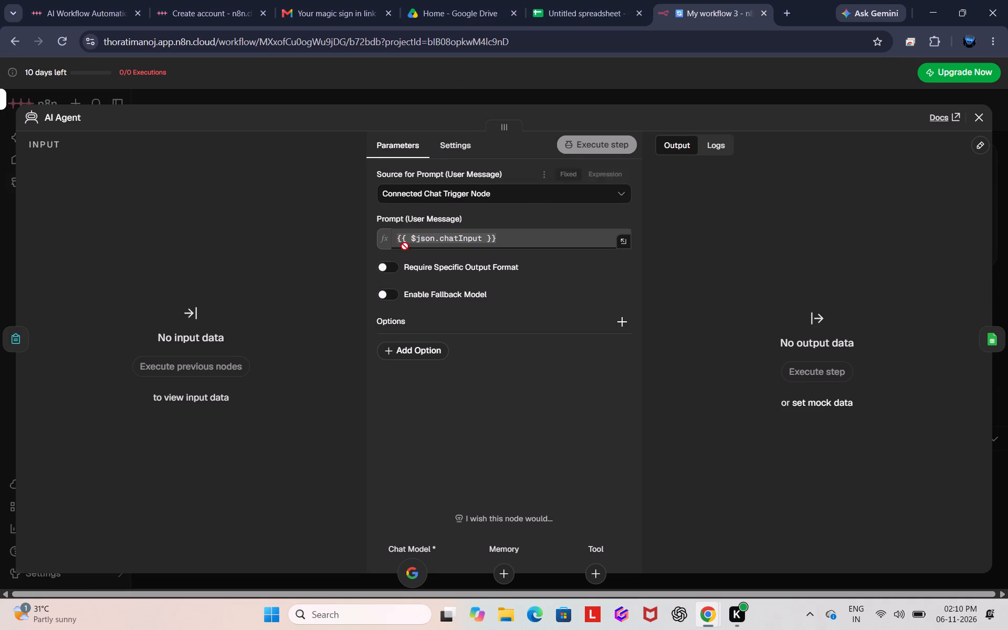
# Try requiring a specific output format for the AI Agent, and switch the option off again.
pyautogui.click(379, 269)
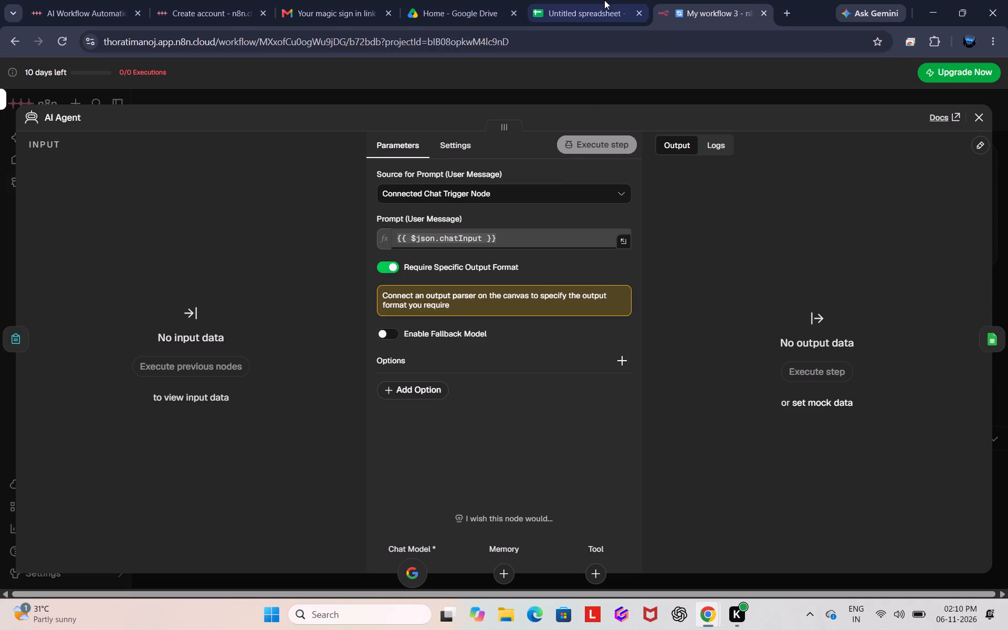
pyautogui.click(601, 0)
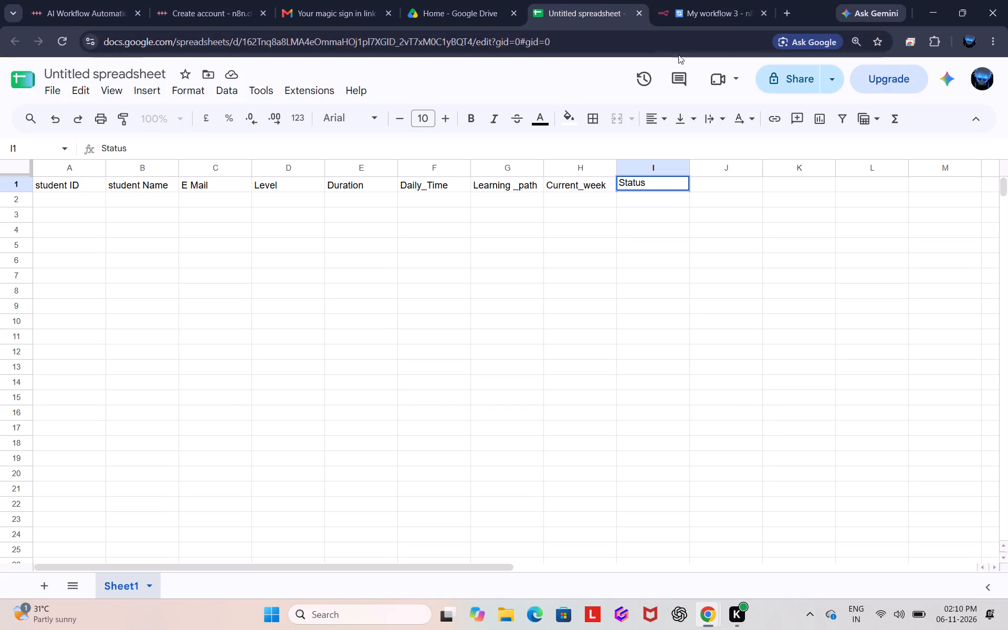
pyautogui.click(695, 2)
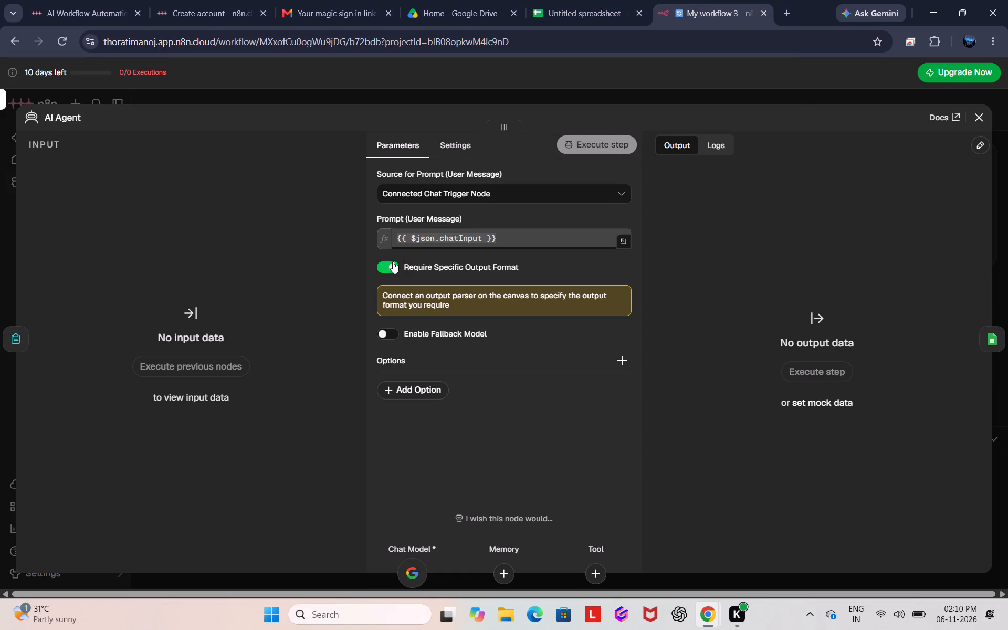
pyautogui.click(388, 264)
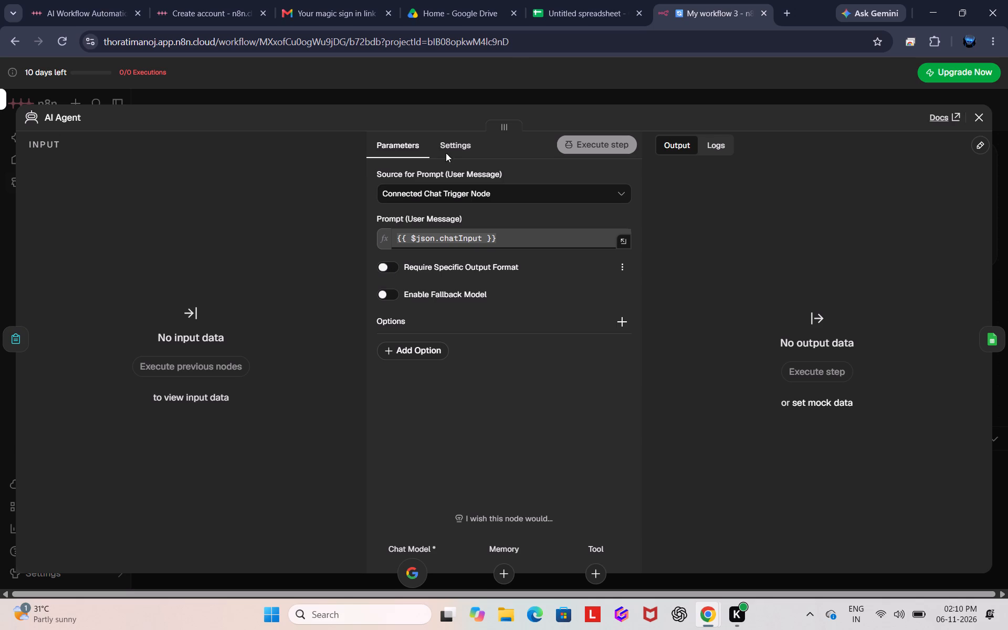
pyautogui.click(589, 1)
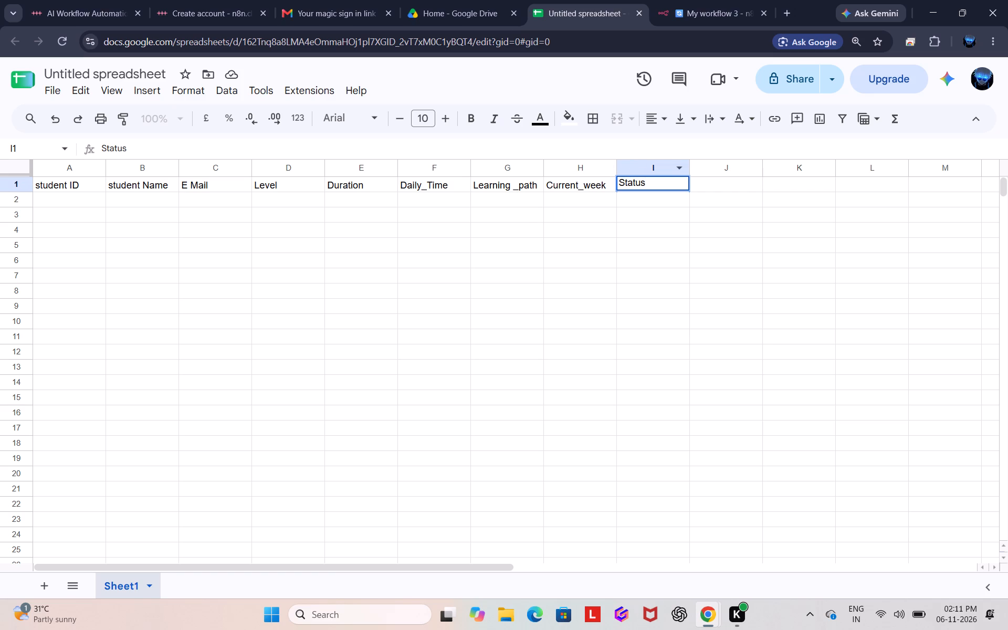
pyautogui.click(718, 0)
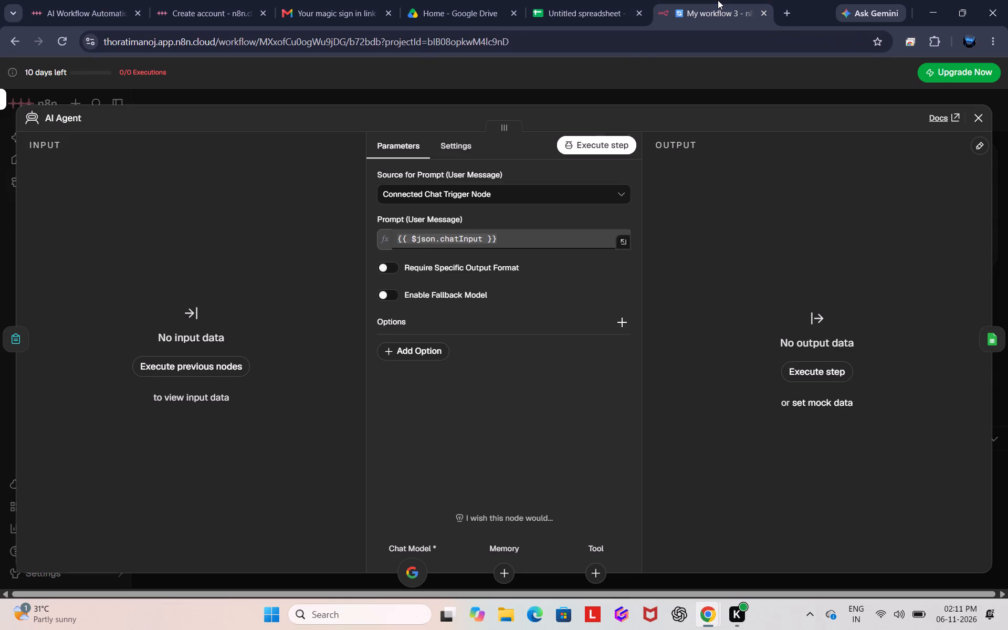
# Open the recent text file "AI Agent Prompts for Learning Path Generator" to get the AI Agent's prompt text.
pyautogui.click(439, 191)
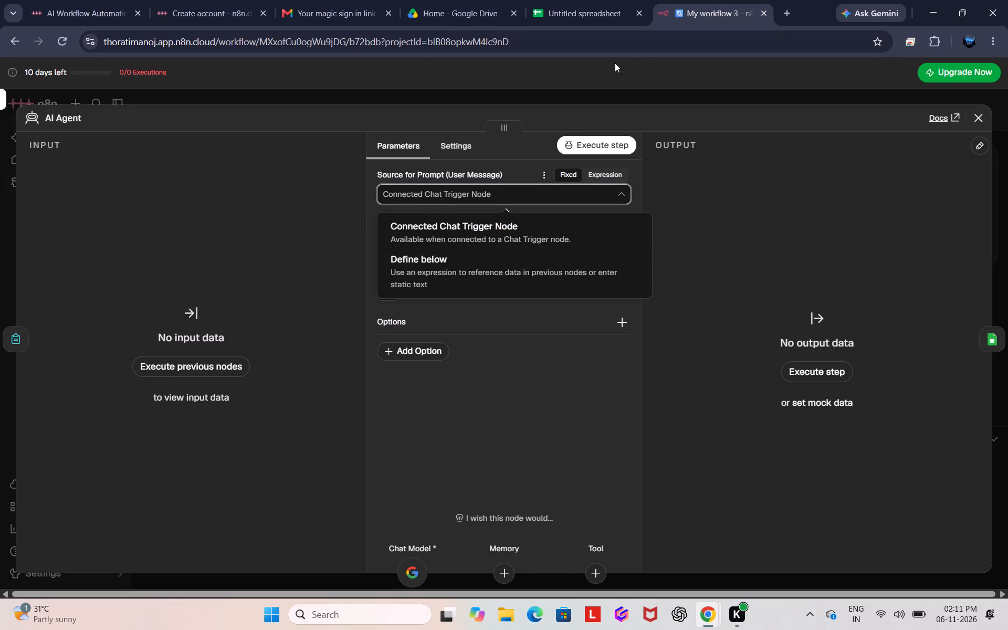
pyautogui.click(496, 615)
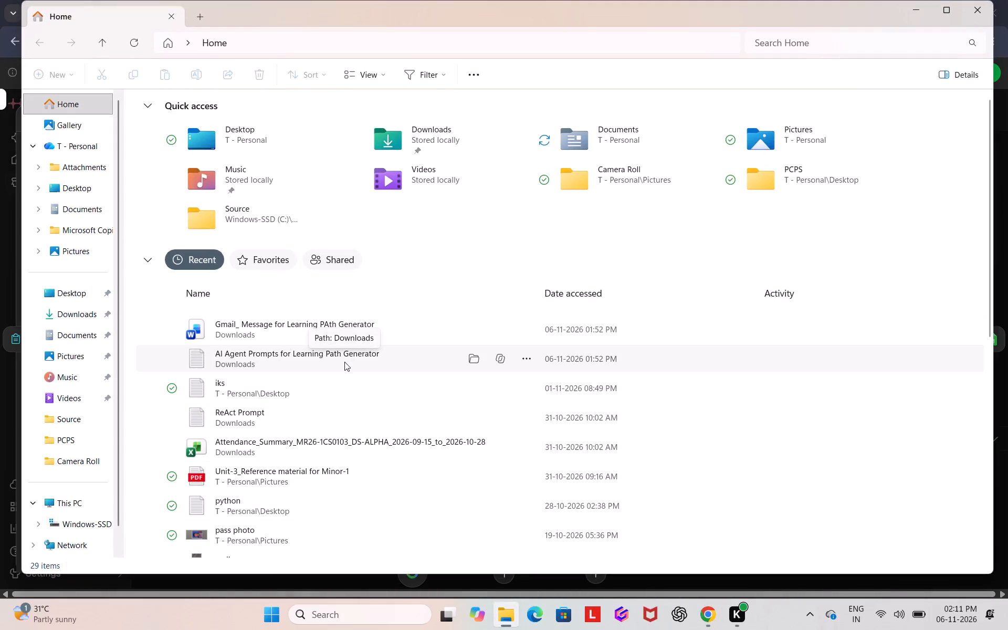
pyautogui.click(344, 362)
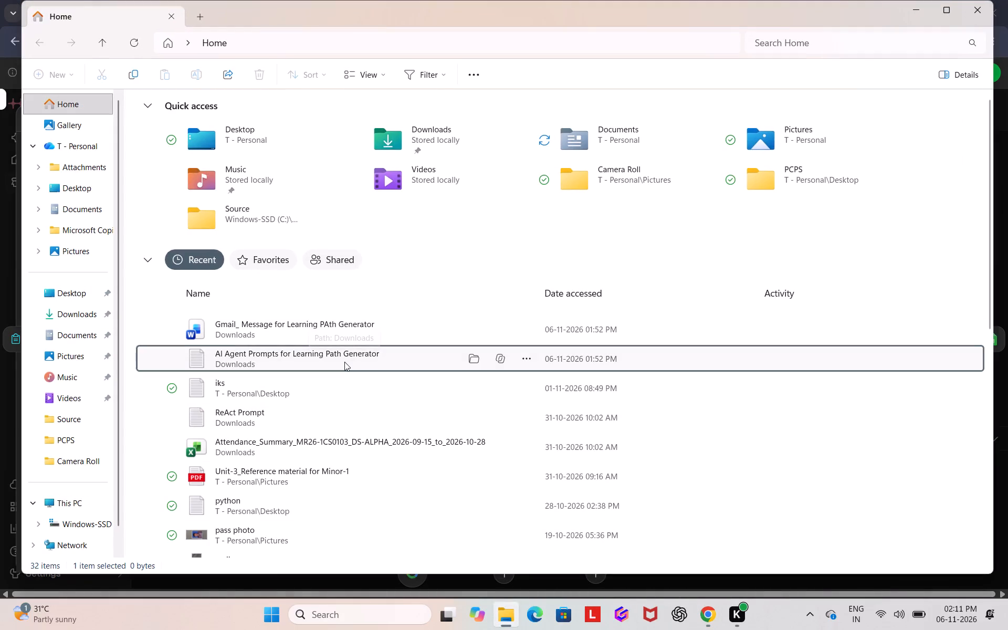
pyautogui.doubleClick(344, 362)
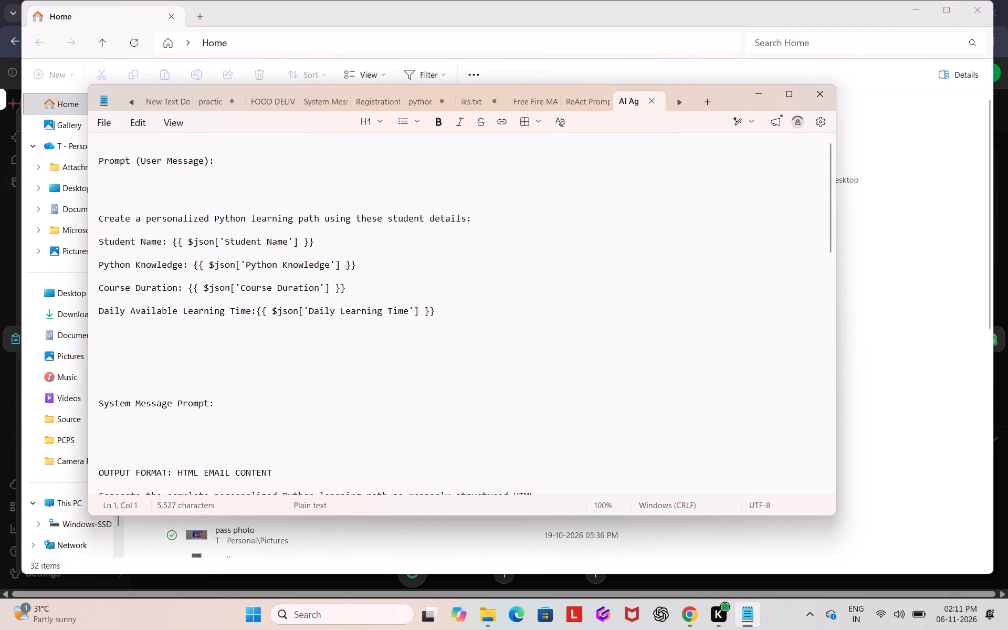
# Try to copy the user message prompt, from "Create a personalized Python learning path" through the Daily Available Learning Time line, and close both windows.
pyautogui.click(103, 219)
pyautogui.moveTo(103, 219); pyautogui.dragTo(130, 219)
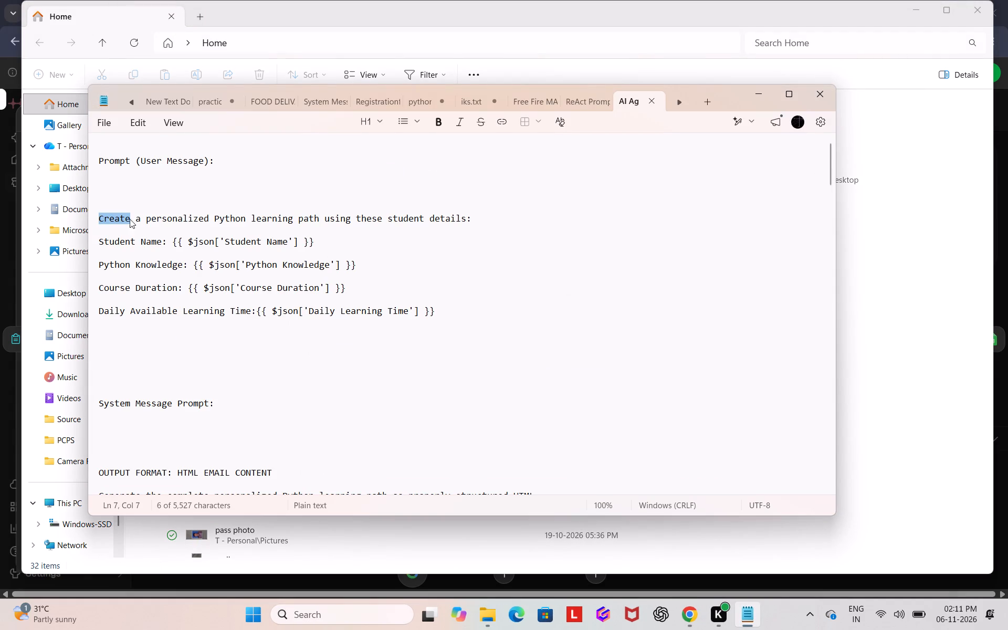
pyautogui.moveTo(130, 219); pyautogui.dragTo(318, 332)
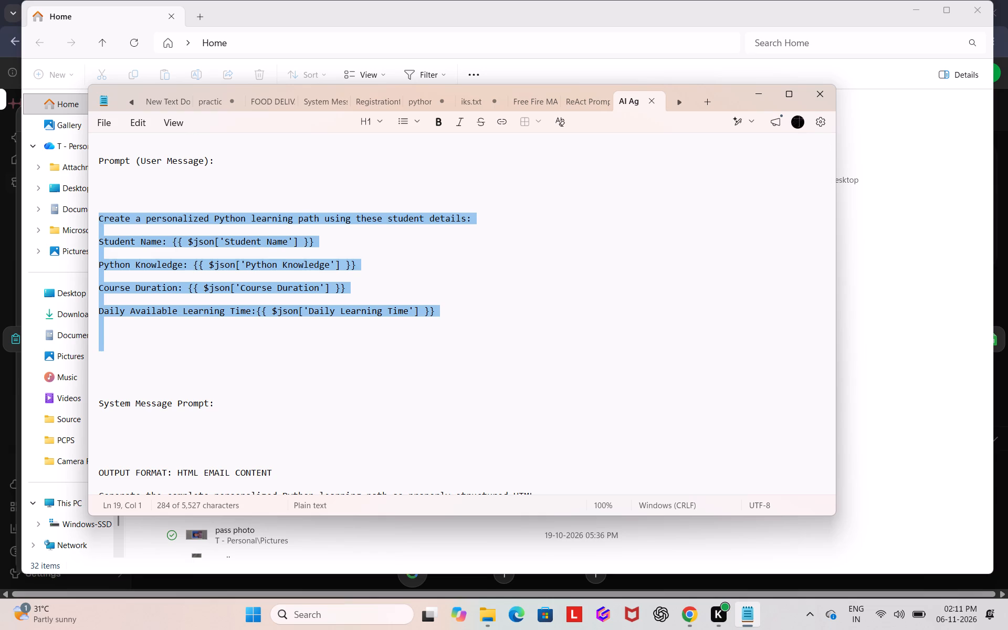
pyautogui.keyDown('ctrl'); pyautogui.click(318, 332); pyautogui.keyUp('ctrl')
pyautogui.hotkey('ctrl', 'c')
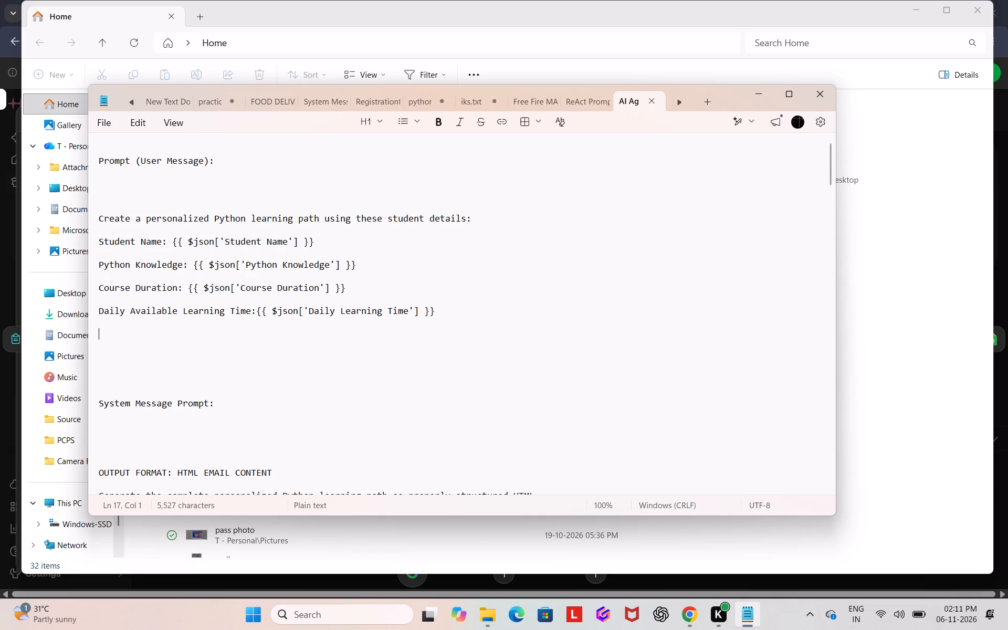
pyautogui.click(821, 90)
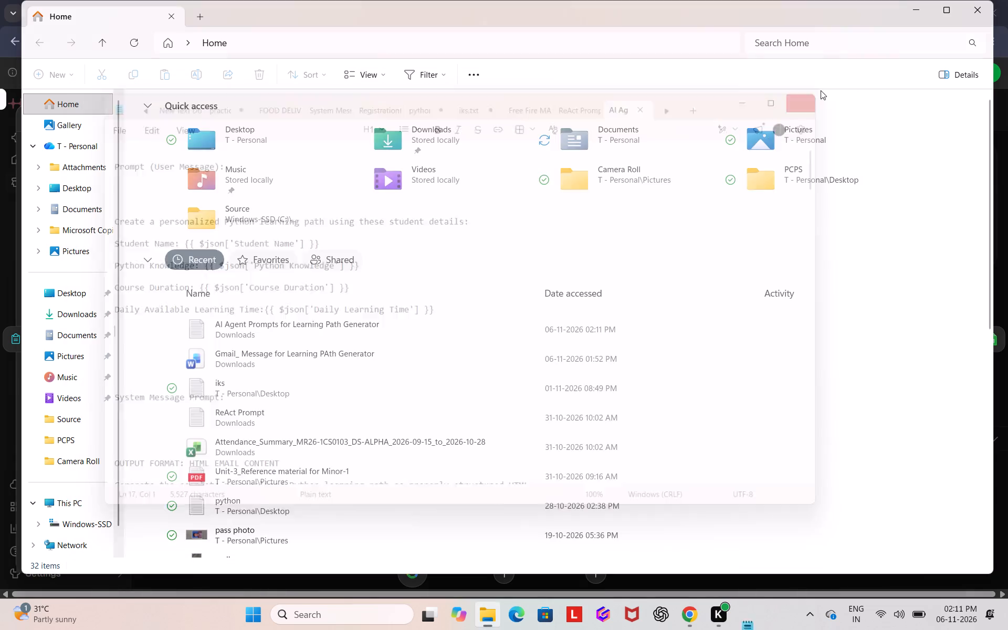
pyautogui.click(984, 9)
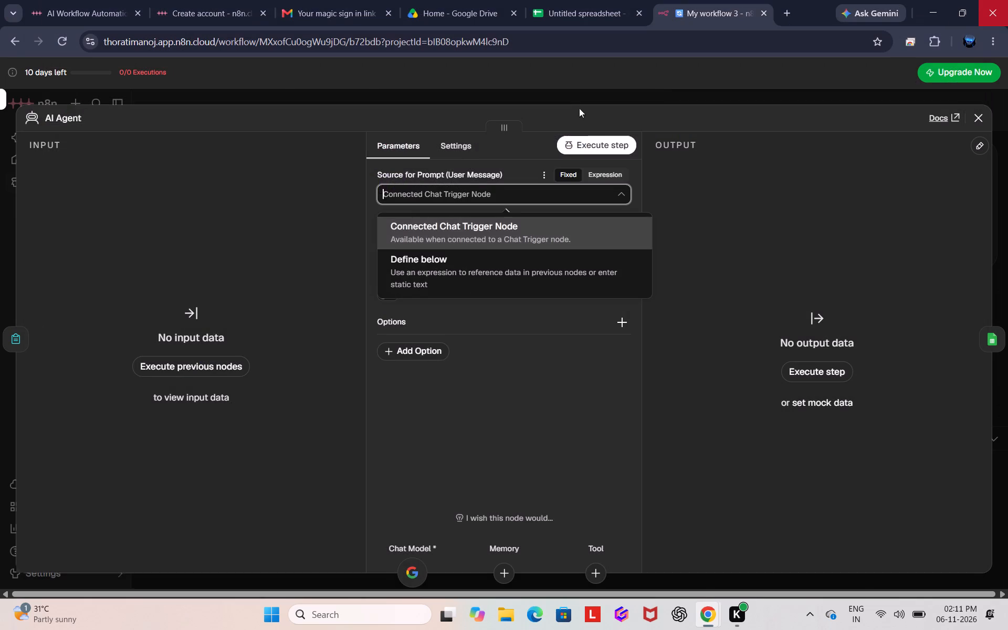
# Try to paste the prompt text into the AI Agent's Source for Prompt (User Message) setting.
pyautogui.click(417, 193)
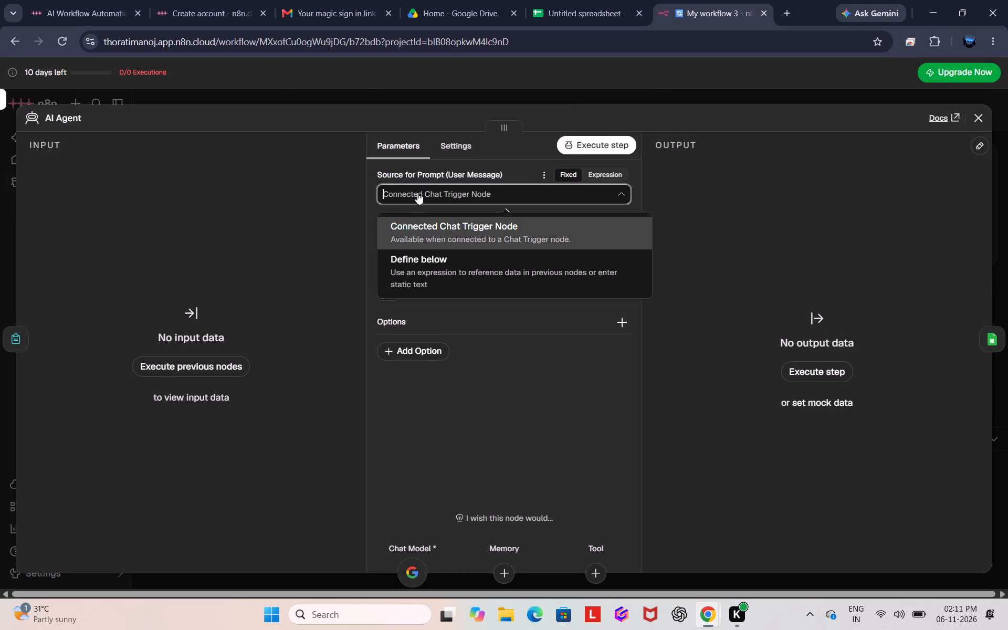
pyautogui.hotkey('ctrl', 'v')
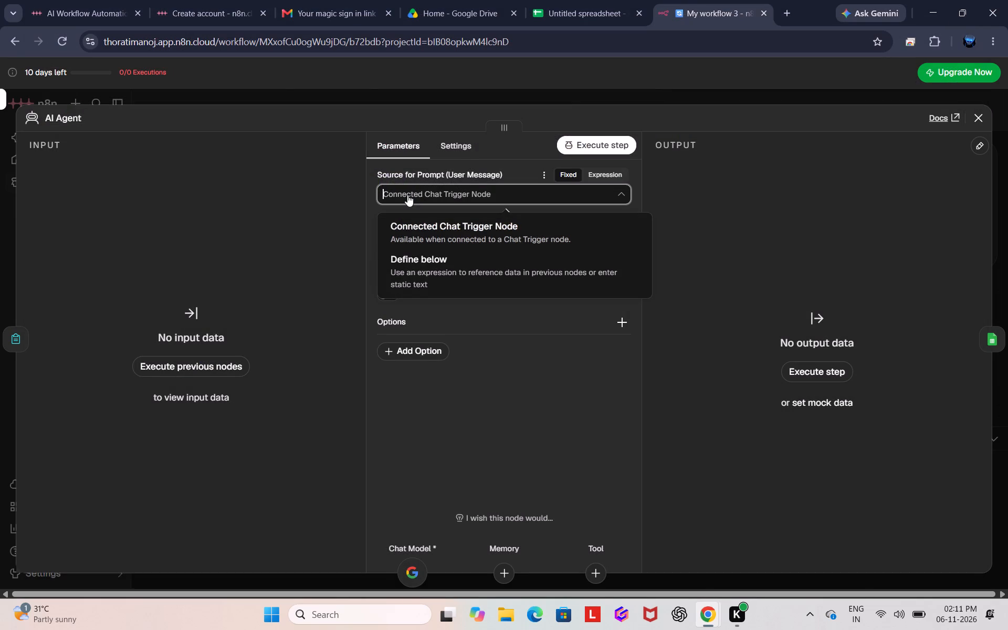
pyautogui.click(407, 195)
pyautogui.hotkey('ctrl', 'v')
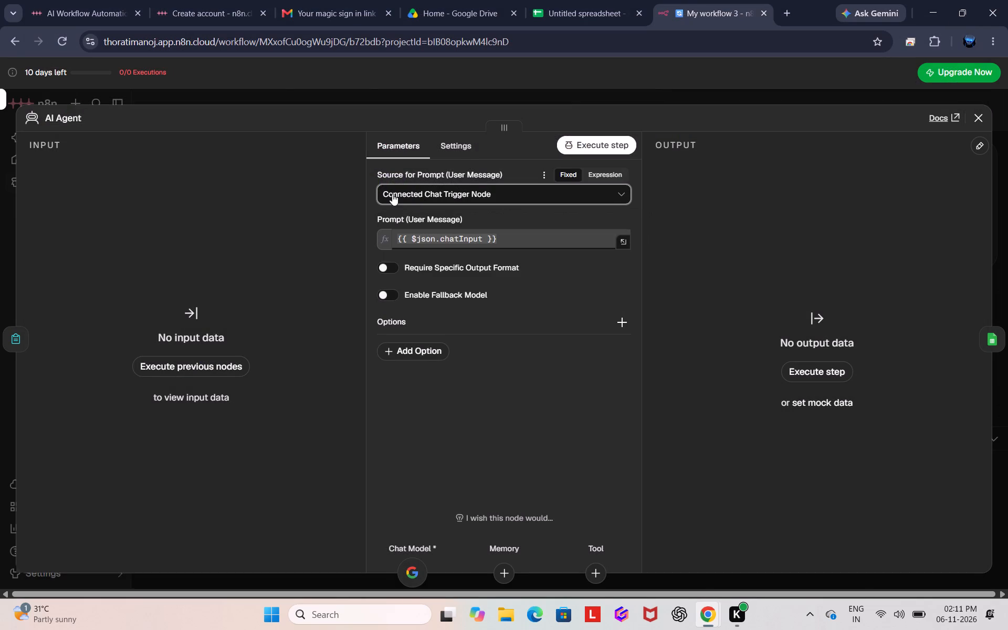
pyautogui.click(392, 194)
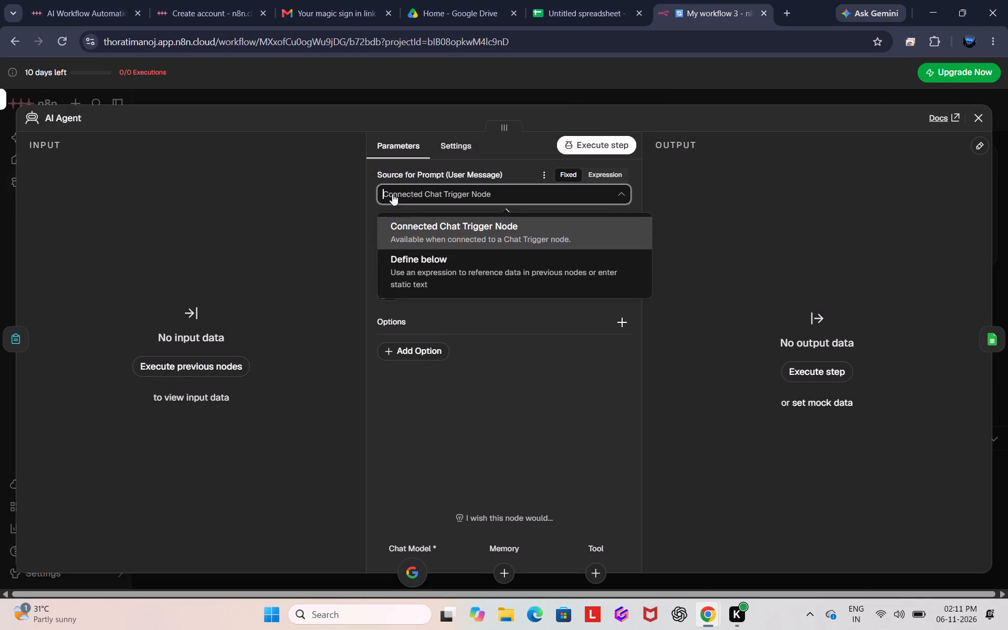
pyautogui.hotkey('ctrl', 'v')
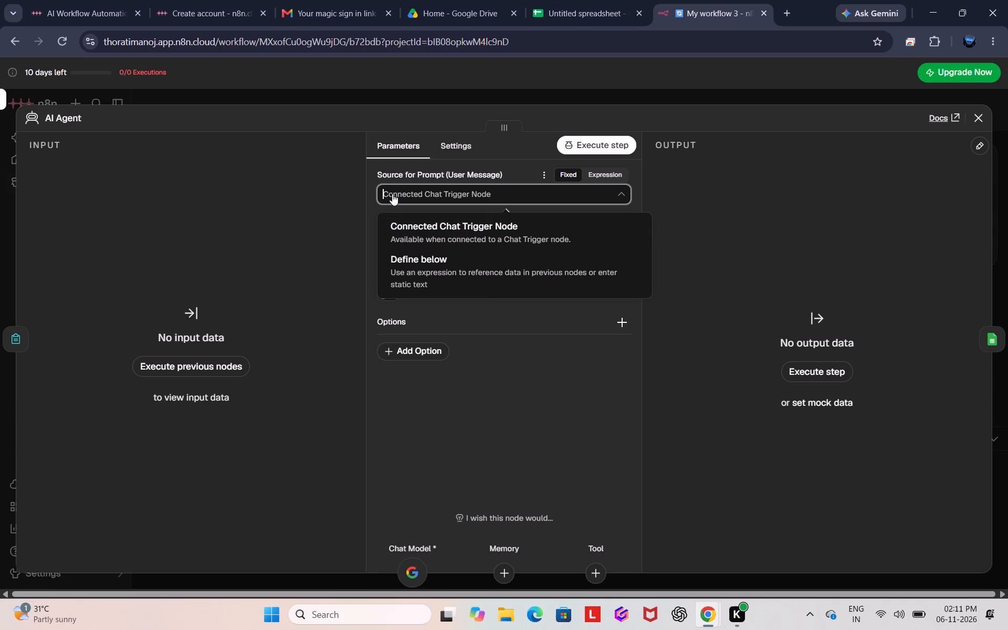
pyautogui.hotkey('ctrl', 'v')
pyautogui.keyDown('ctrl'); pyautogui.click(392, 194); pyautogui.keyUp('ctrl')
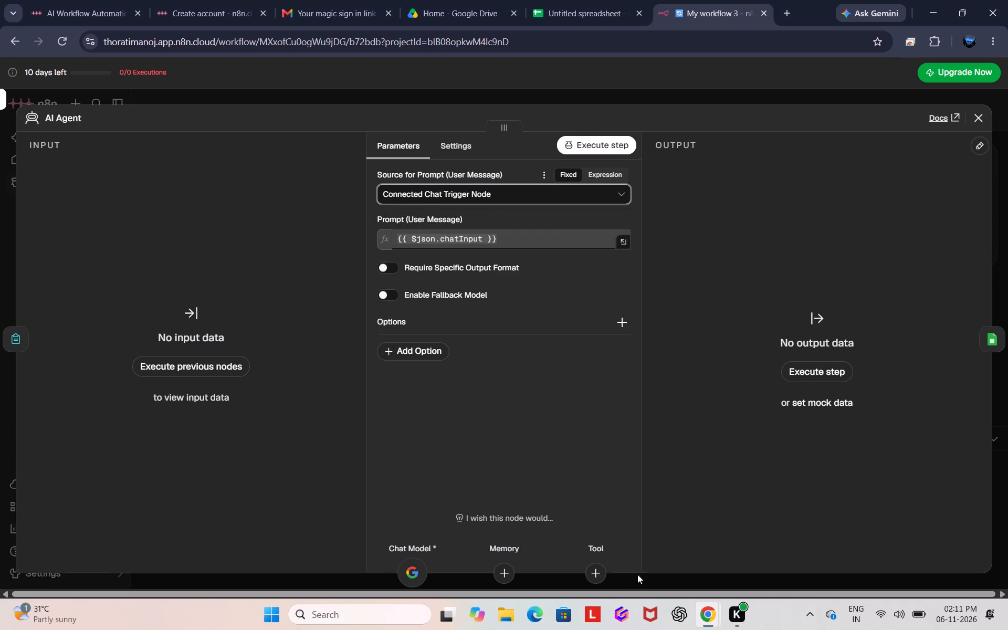
# Reopen "AI Agent Prompts for Learning Path Generator", copy the user message prompt through the Daily Available Learning Time line, and return to the workflow.
pyautogui.click(503, 612)
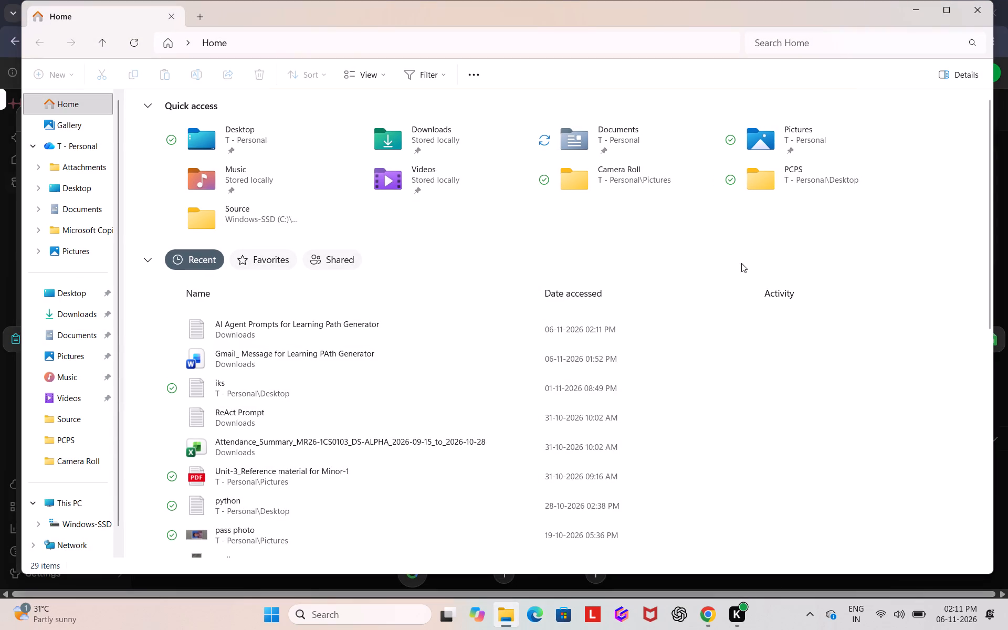
pyautogui.doubleClick(306, 326)
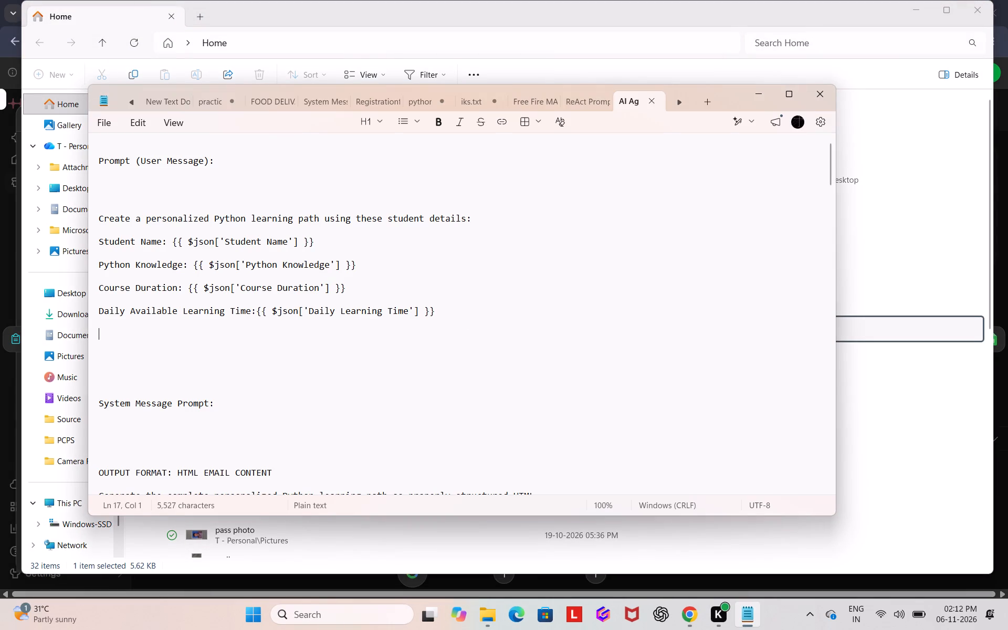
pyautogui.doubleClick(102, 216)
pyautogui.moveTo(102, 216); pyautogui.dragTo(251, 294)
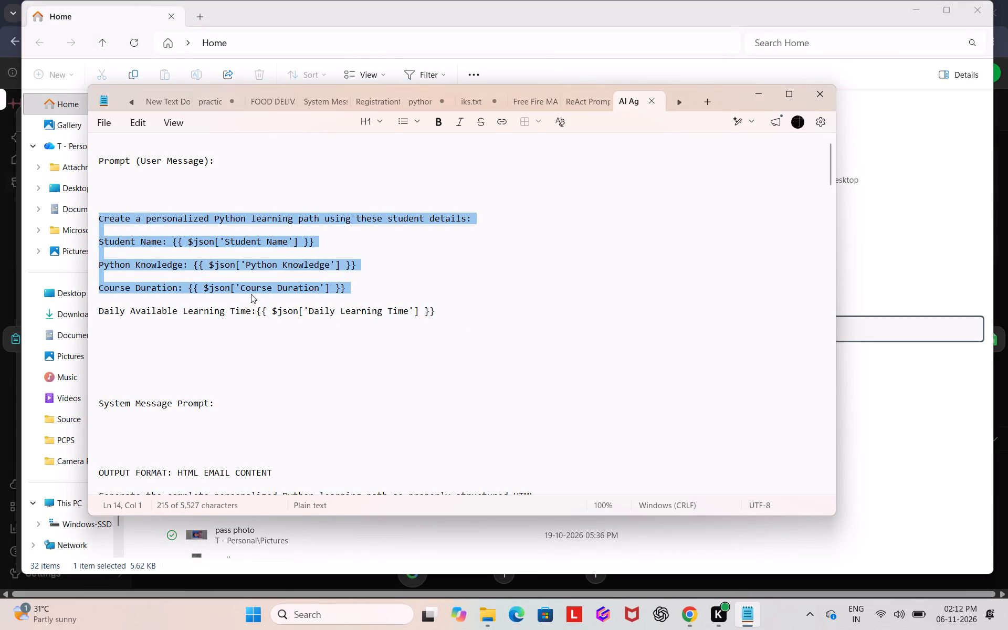
pyautogui.moveTo(251, 294); pyautogui.dragTo(317, 307)
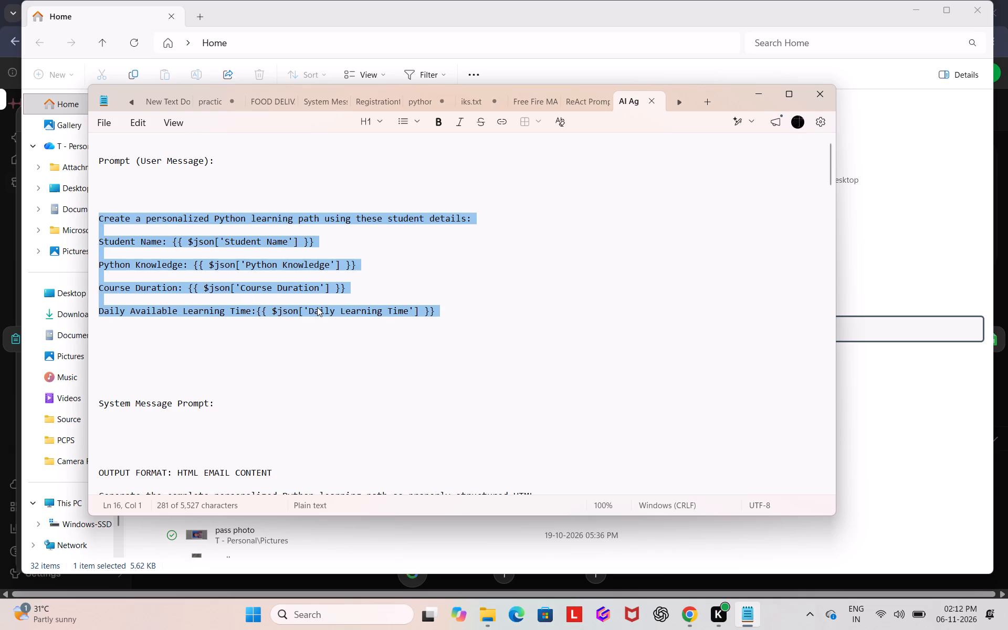
pyautogui.hotkey('ctrl', 'c')
pyautogui.click(814, 92)
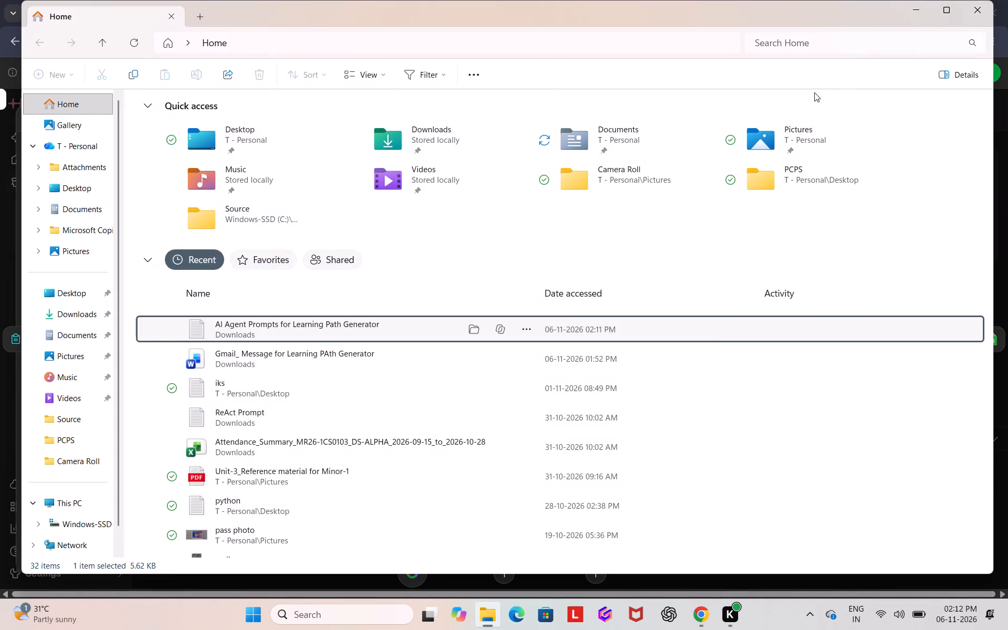
pyautogui.click(982, 5)
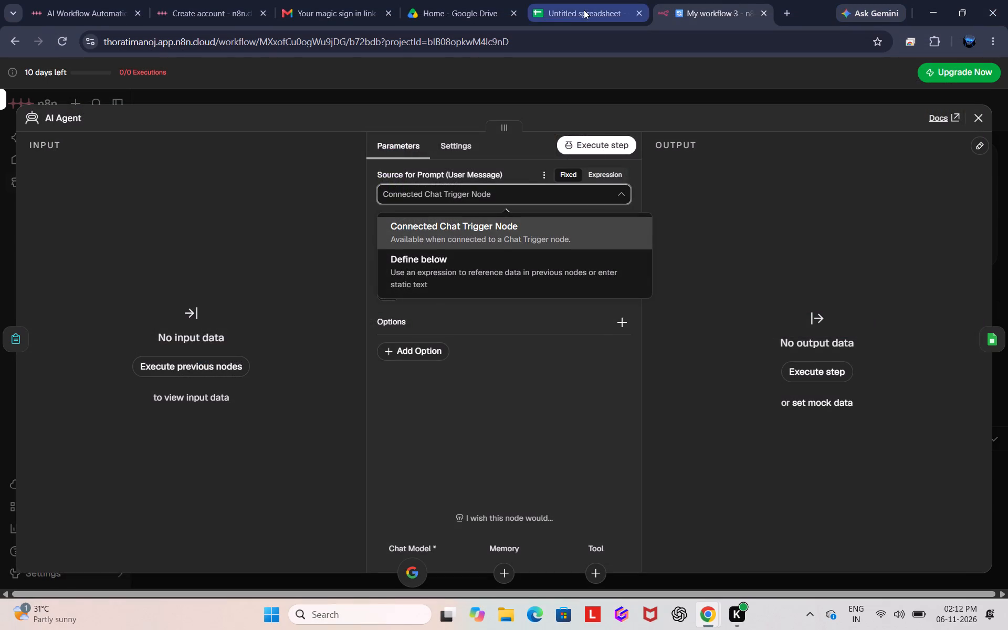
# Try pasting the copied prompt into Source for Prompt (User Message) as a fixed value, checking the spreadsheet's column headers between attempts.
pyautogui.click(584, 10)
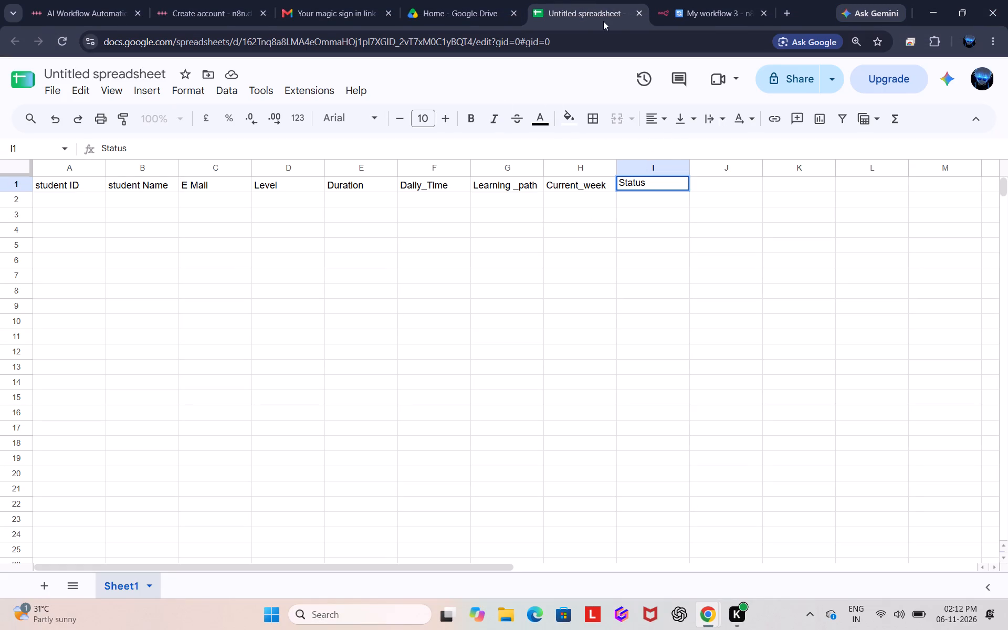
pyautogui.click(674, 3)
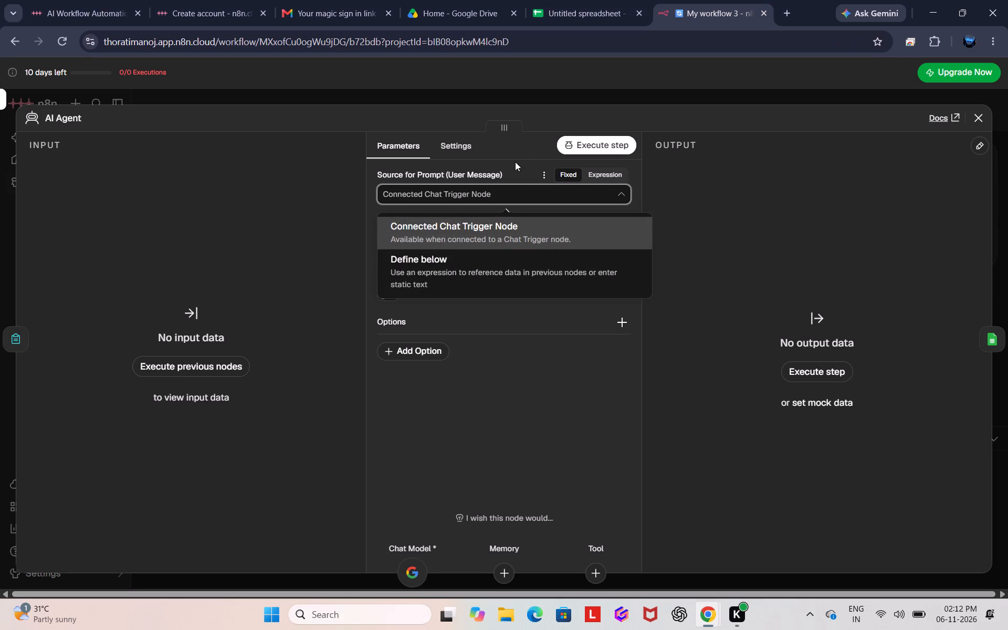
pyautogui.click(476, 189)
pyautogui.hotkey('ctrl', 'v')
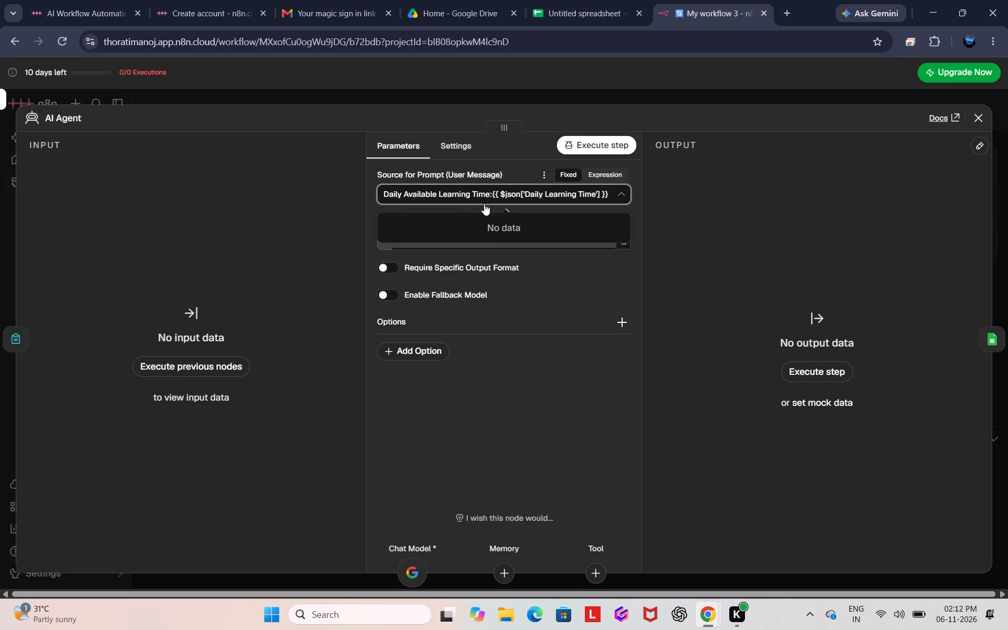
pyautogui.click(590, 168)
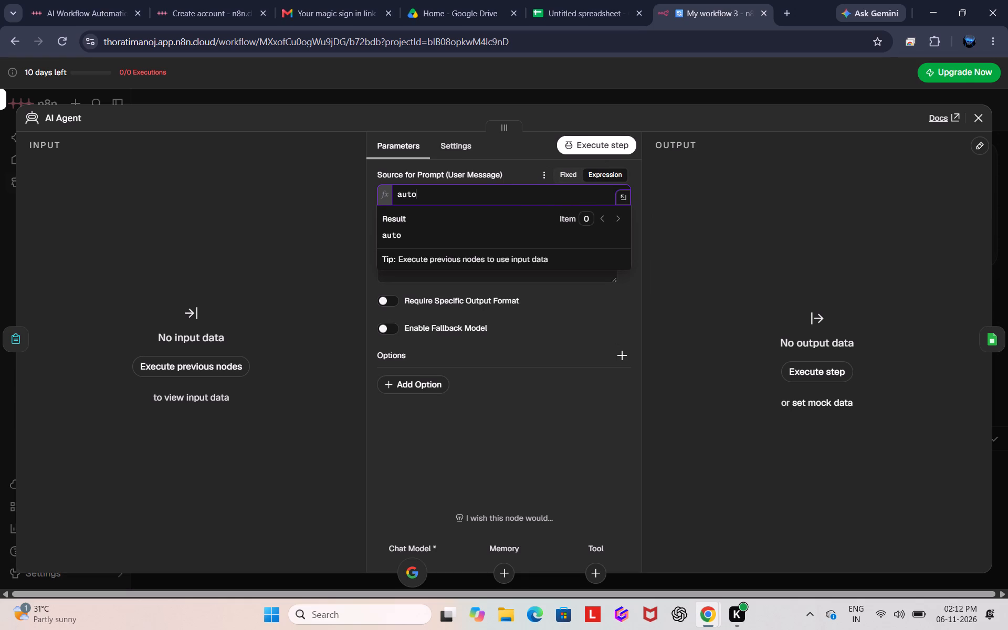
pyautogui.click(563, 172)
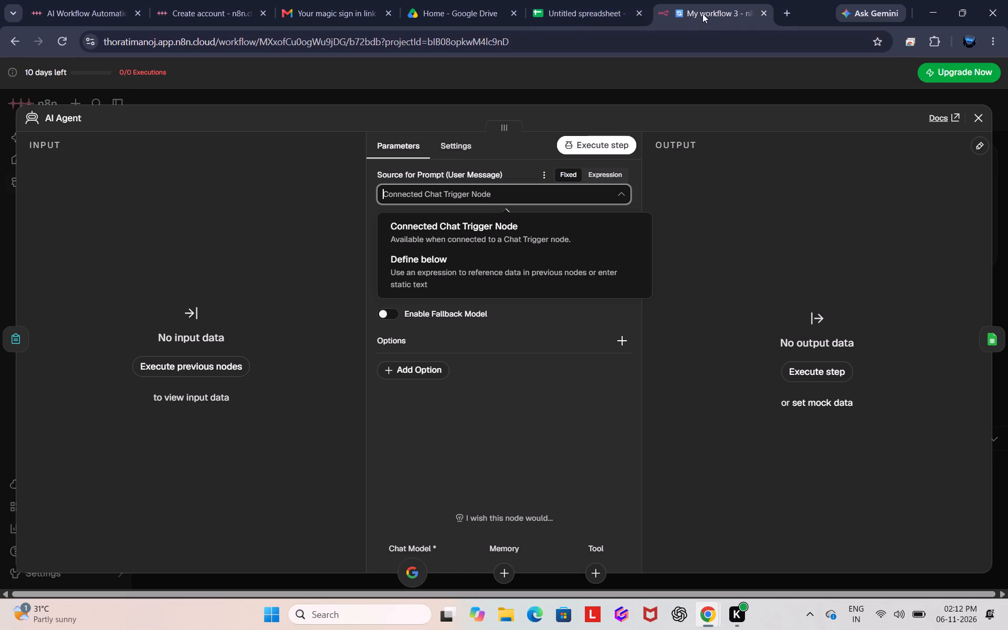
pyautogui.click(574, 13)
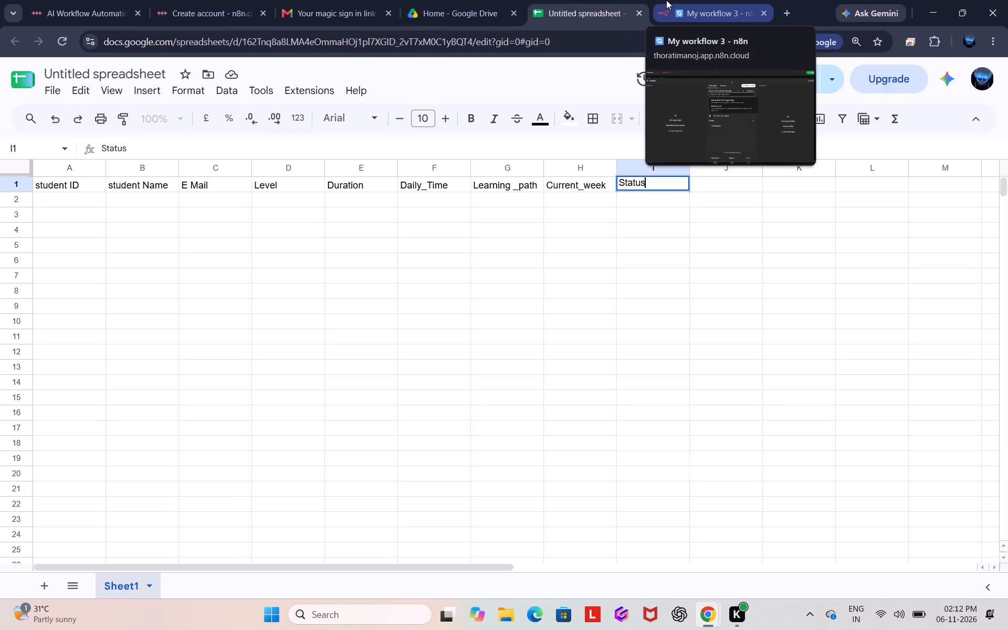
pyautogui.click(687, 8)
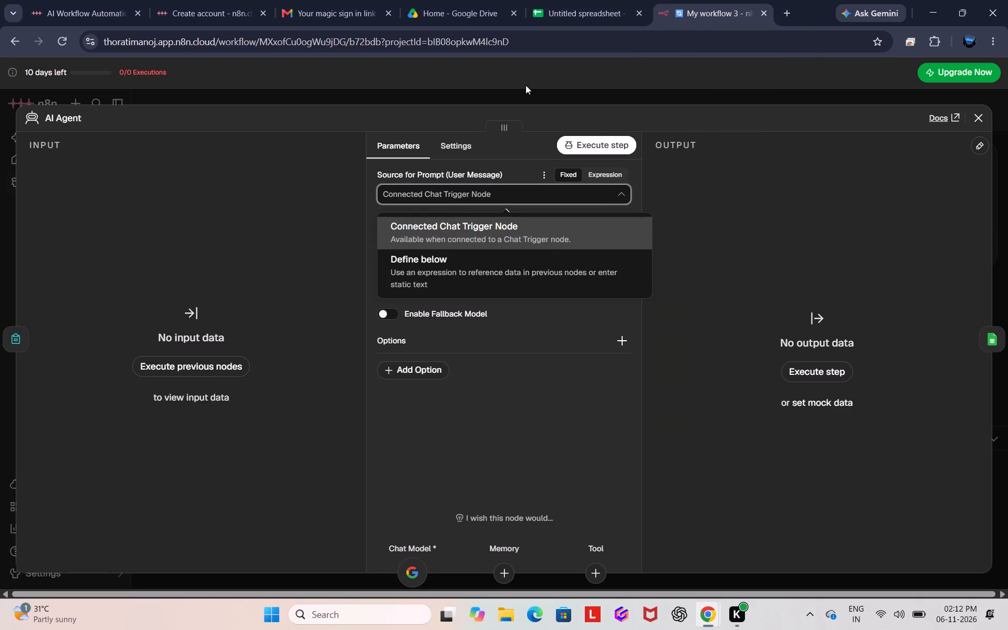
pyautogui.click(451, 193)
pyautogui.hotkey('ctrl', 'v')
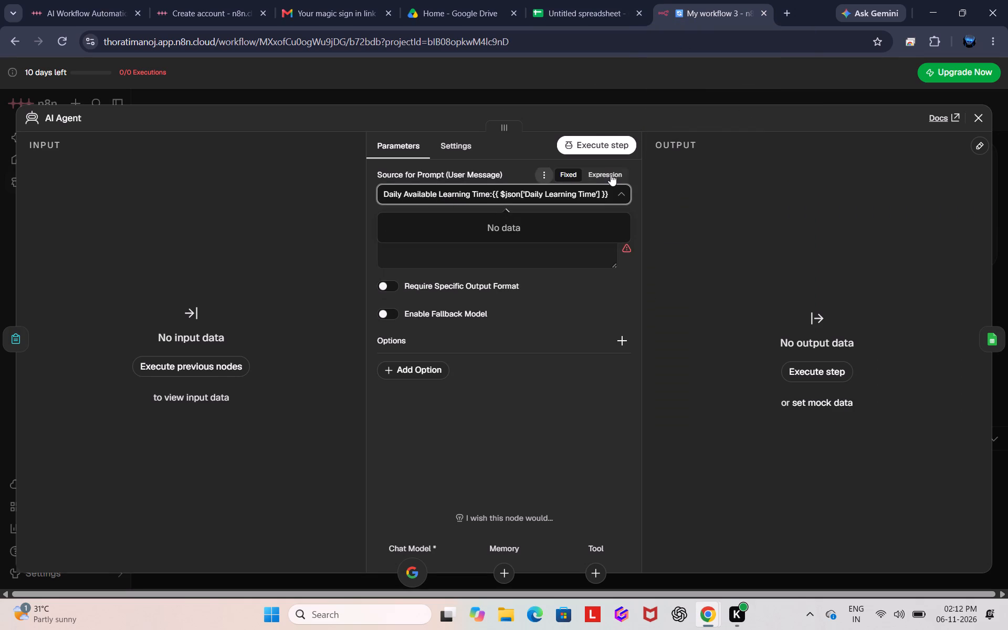
# Switch Source for Prompt (User Message) to an expression, paste the copied learning path prompt after "auto", and close the AI Agent node.
pyautogui.click(613, 171)
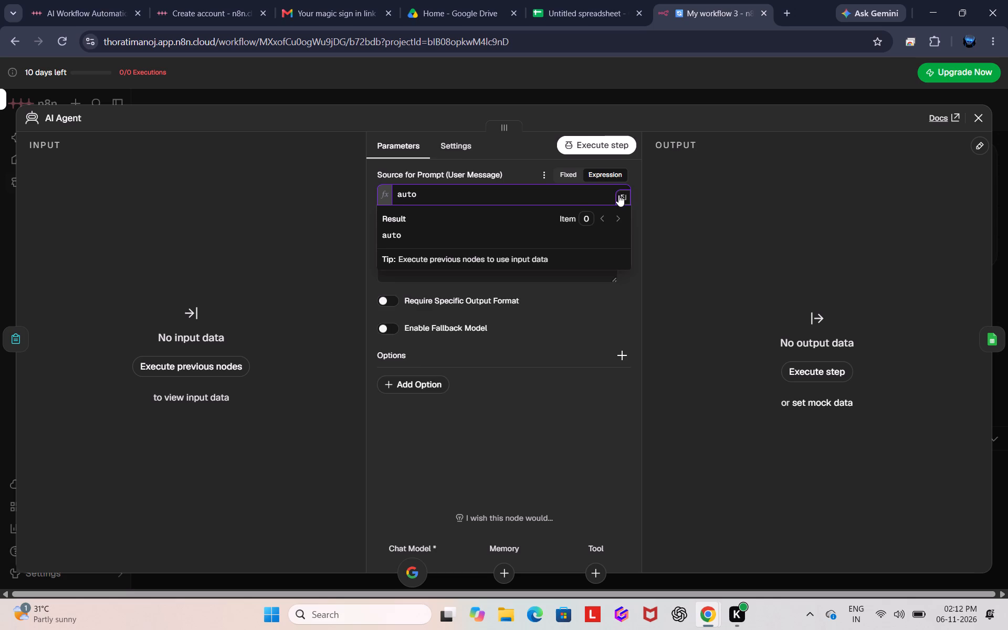
pyautogui.press('Return')
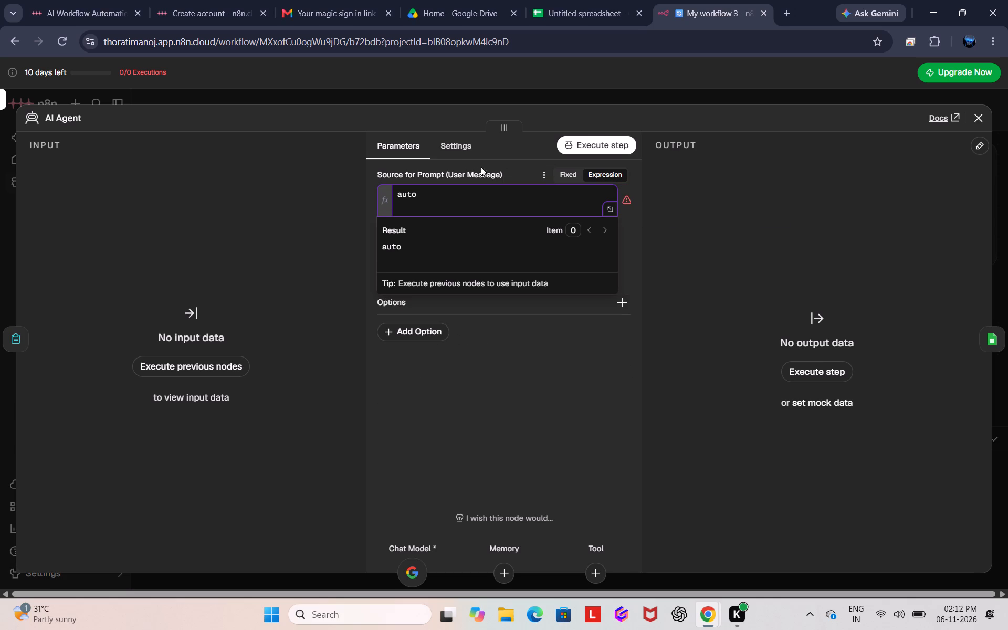
pyautogui.click(566, 176)
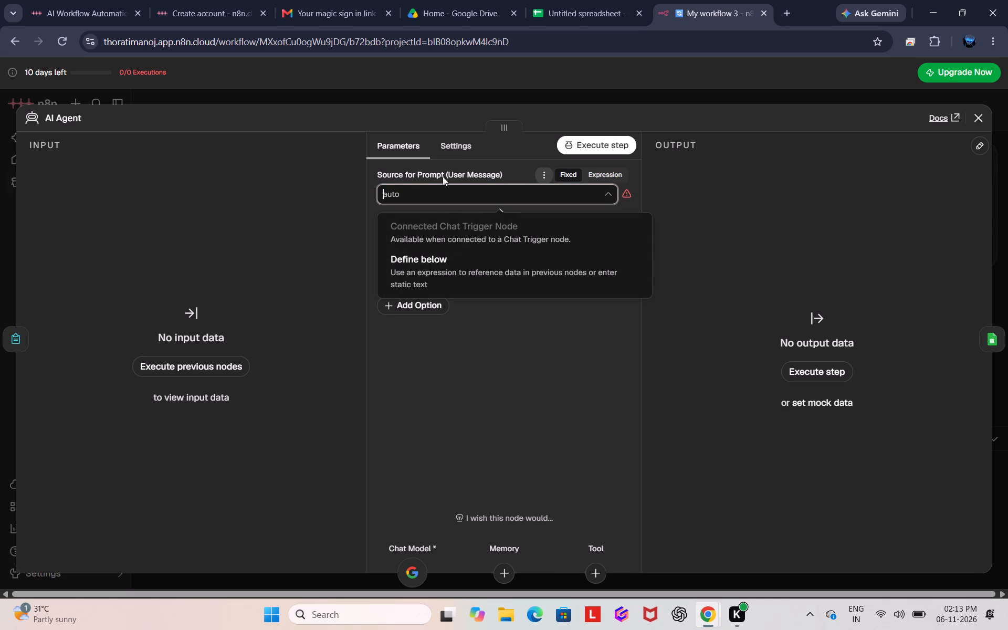
pyautogui.click(609, 177)
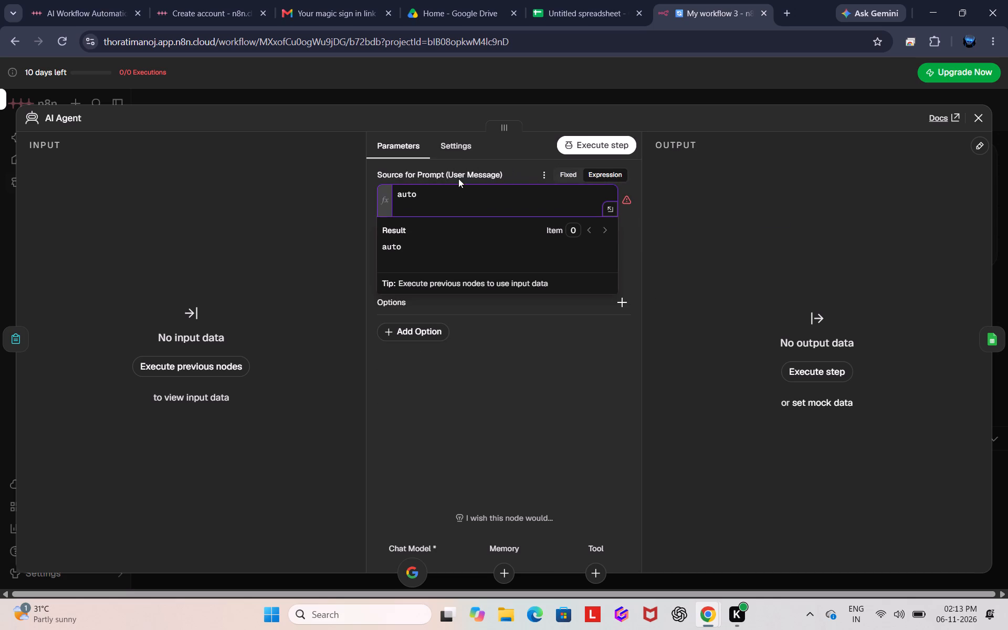
pyautogui.hotkey('ctrl', 'v')
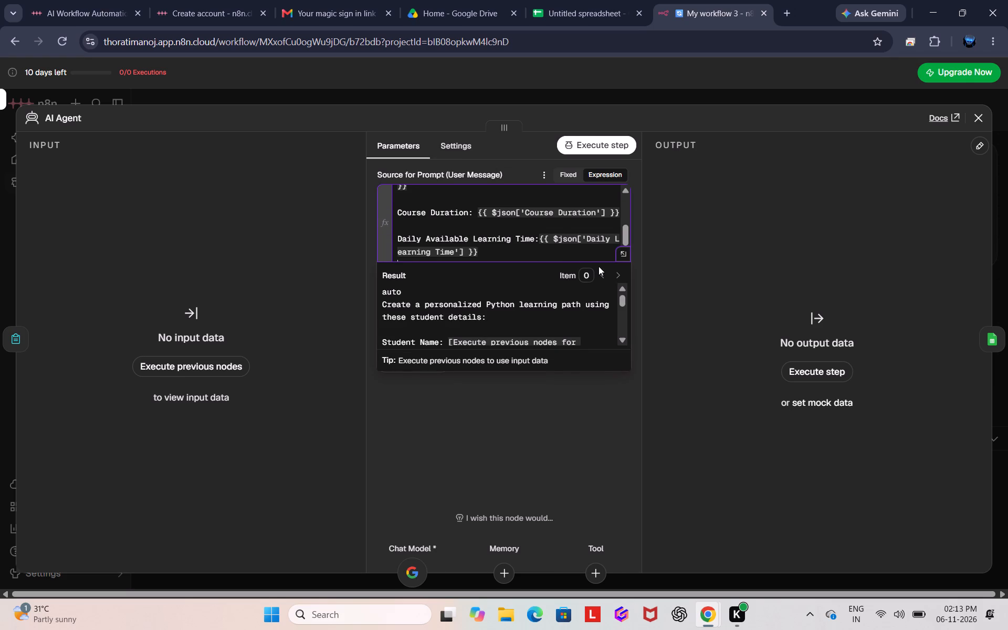
pyautogui.click(313, 244)
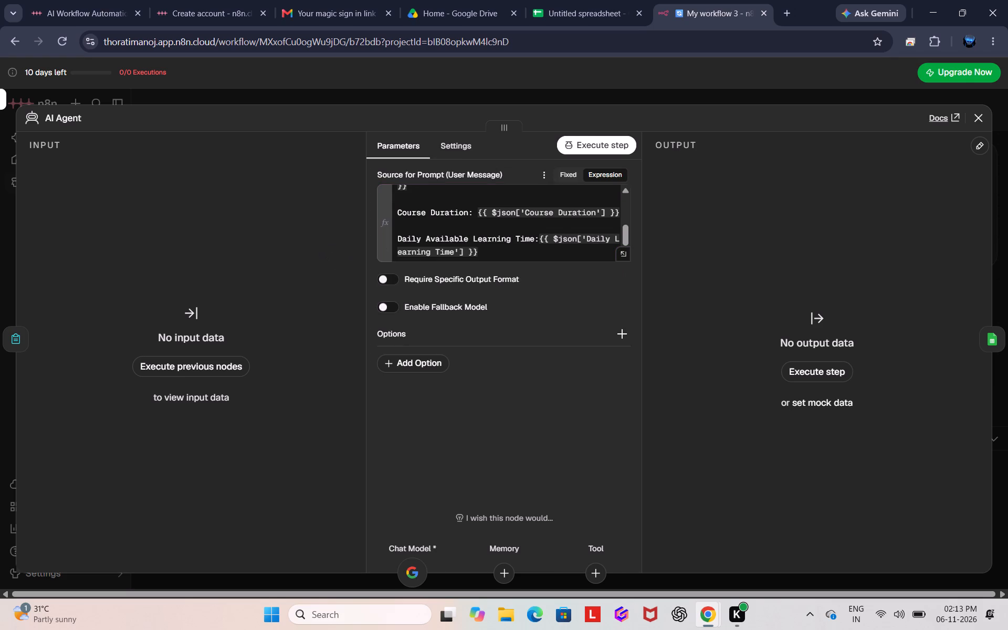
pyautogui.click(979, 120)
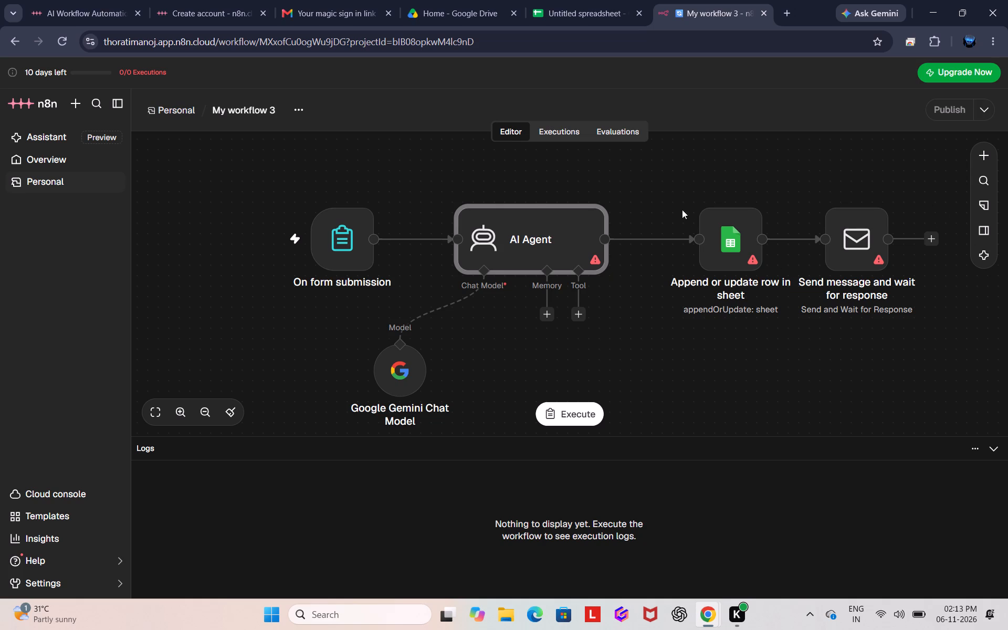
# Open the "Append or update row in sheet" node and set its Document selection to From list.
pyautogui.doubleClick(734, 247)
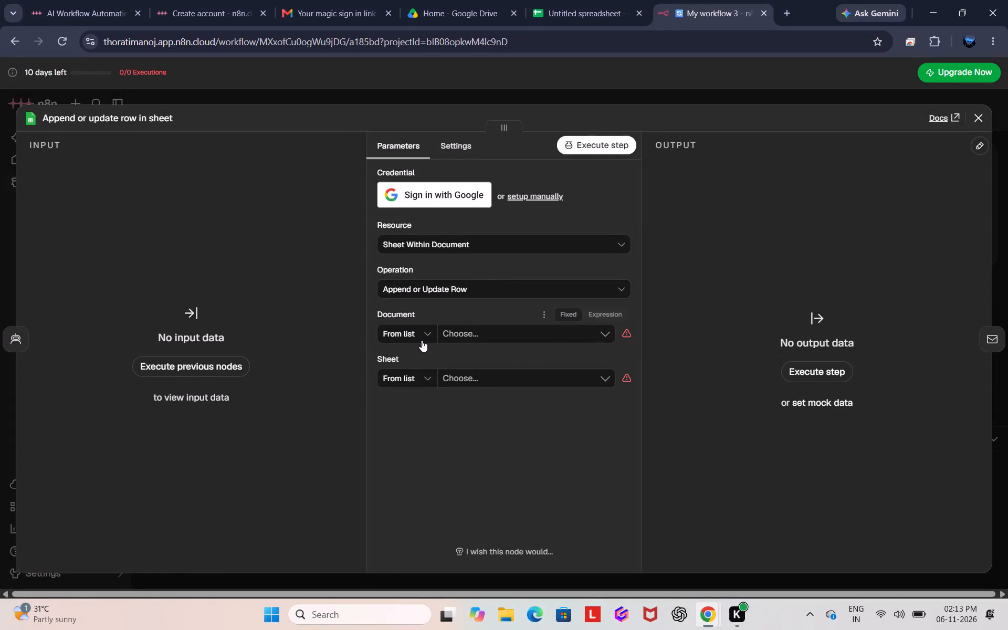
pyautogui.click(424, 337)
pyautogui.click(410, 363)
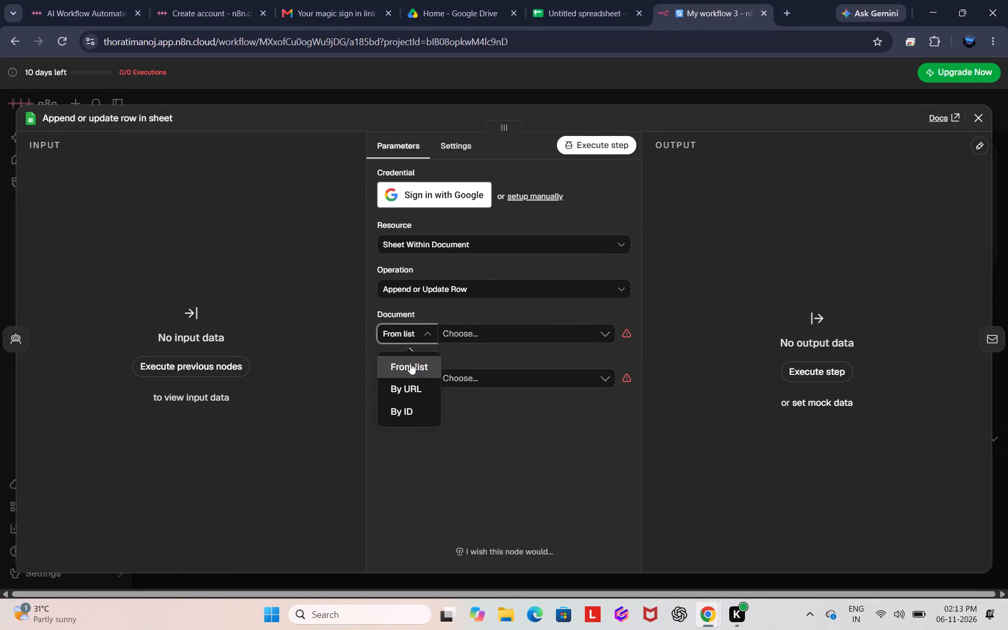
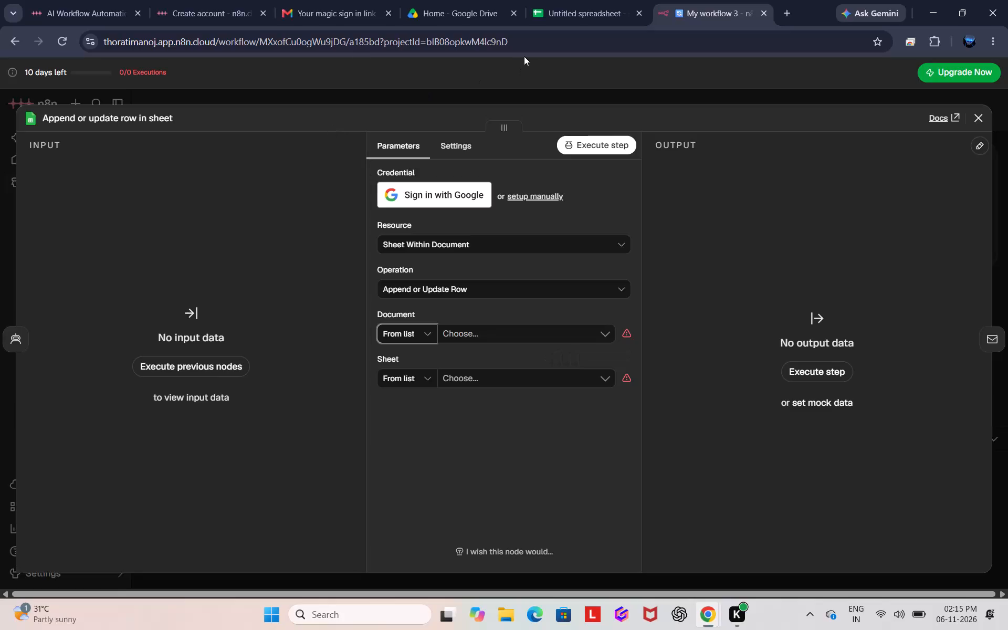
# Check the column headers in the untitled spreadsheet, return to the workflow, and close the "Append or update row in sheet" node.
pyautogui.click(569, 9)
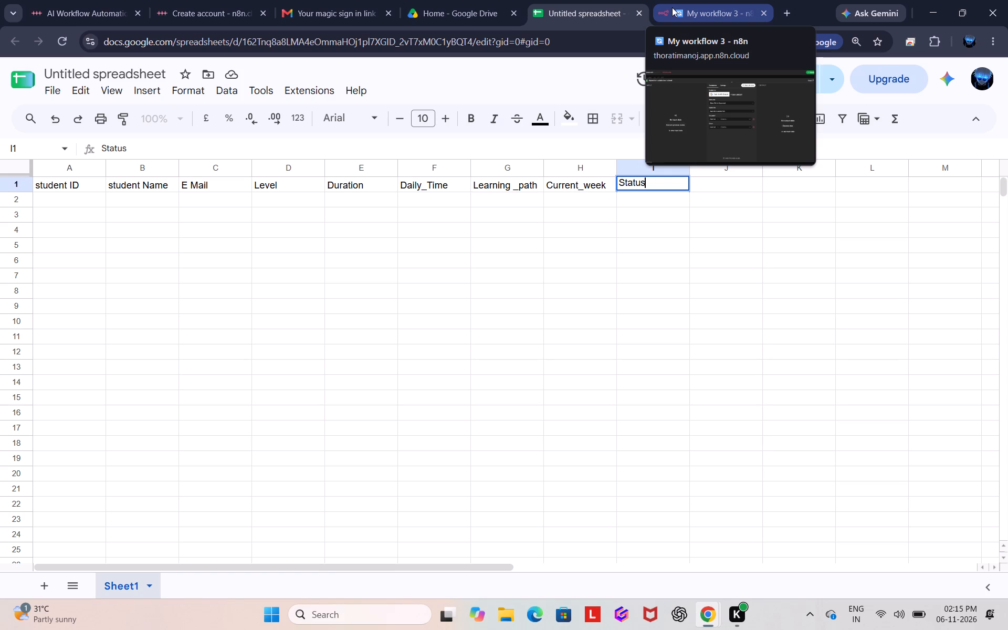
pyautogui.click(702, 13)
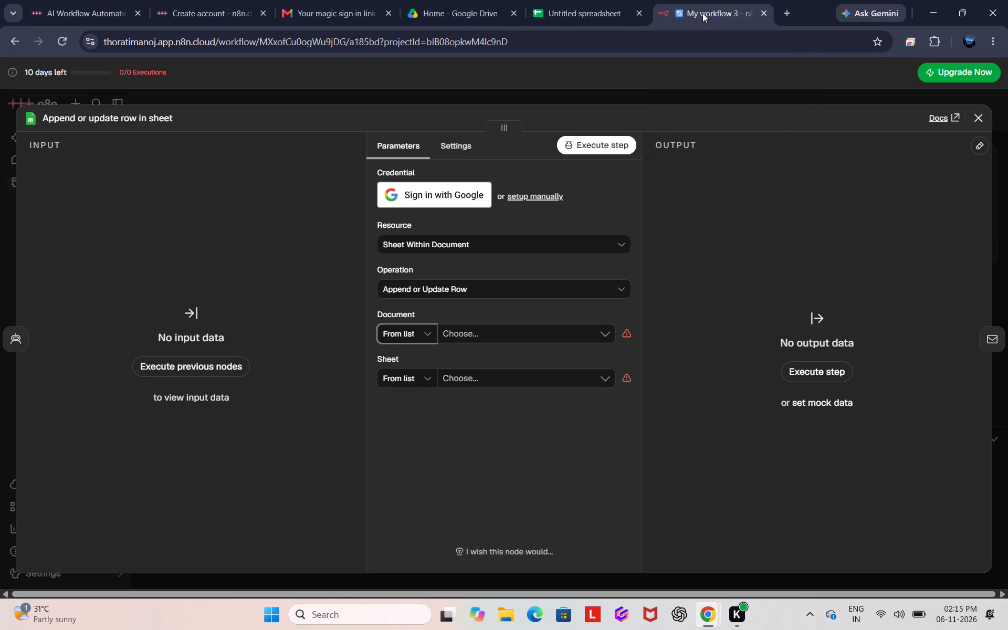
pyautogui.click(975, 117)
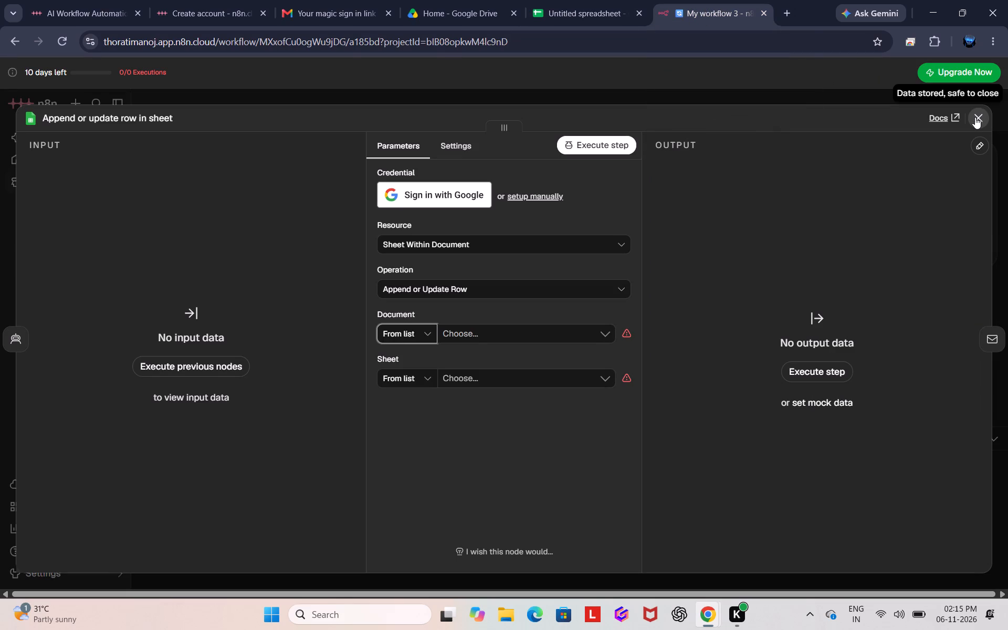
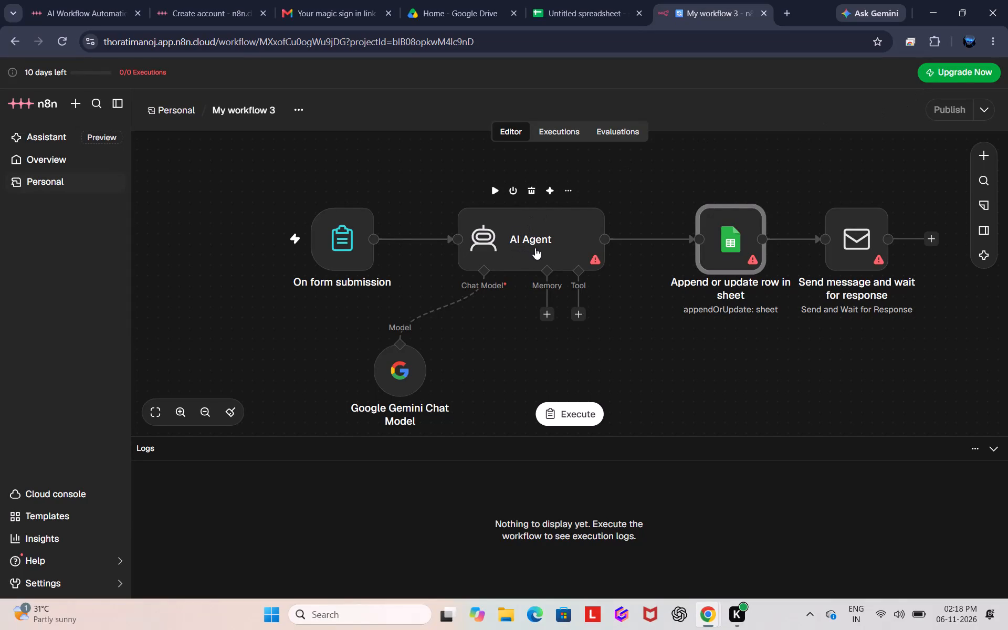
# Check the AI Agent node's user prompt against the column headers in the untitled spreadsheet, and close the node.
pyautogui.doubleClick(535, 248)
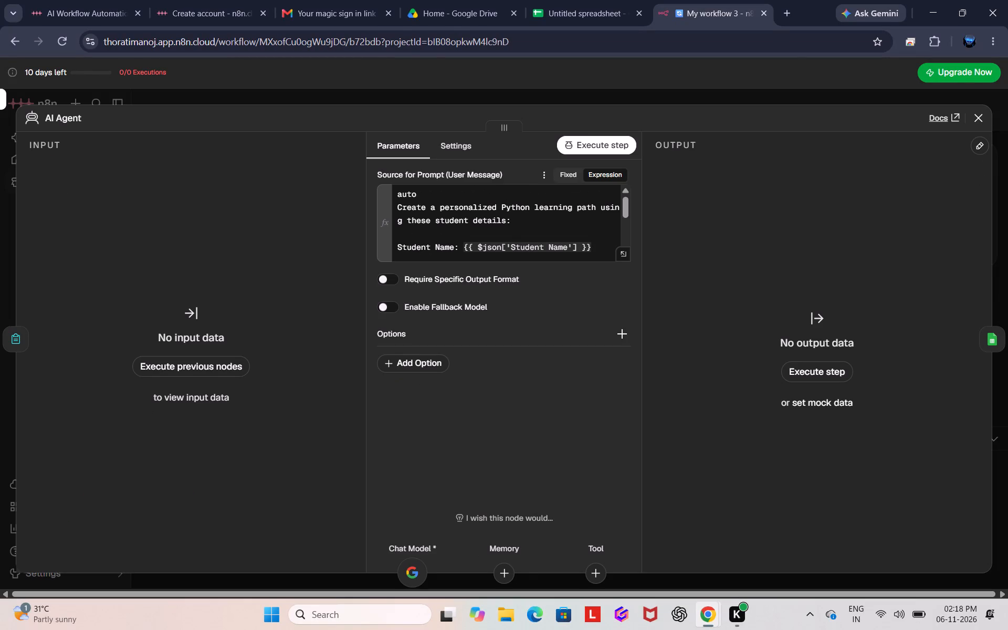
pyautogui.scroll(5, 506, 209)
pyautogui.click(608, 5)
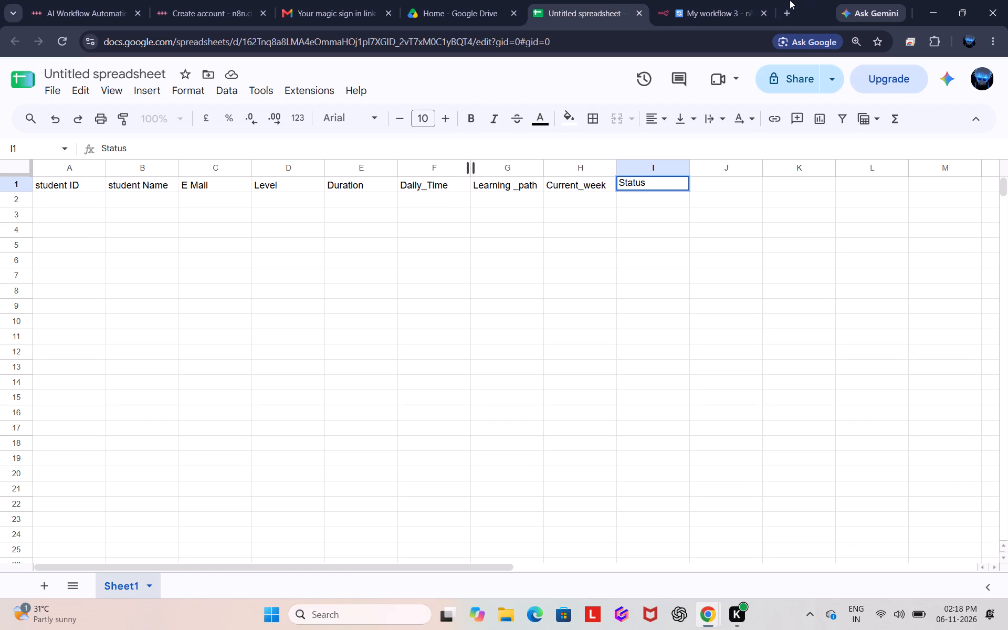
pyautogui.click(713, 13)
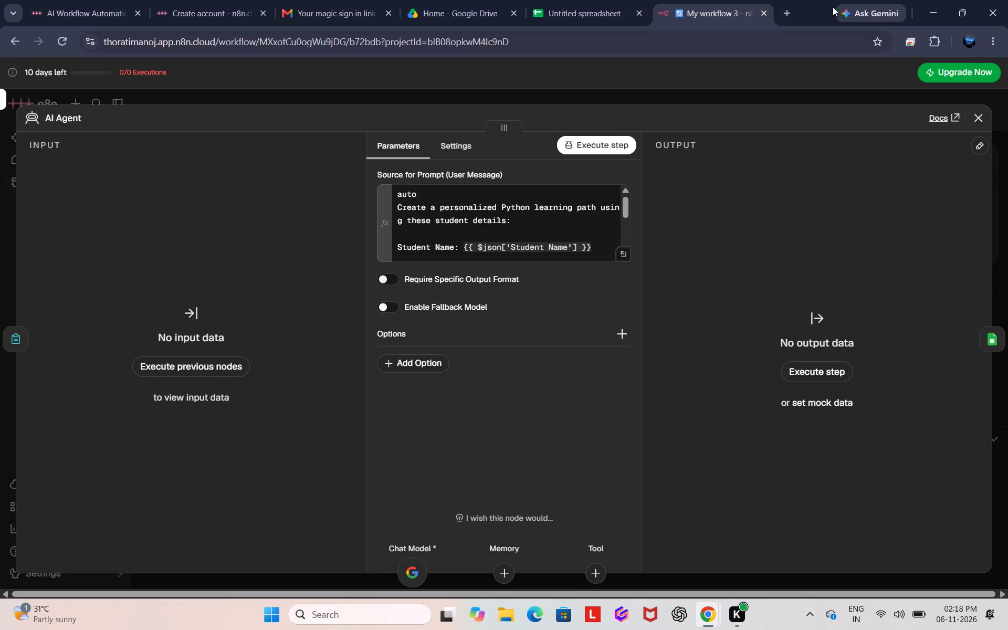
pyautogui.click(978, 120)
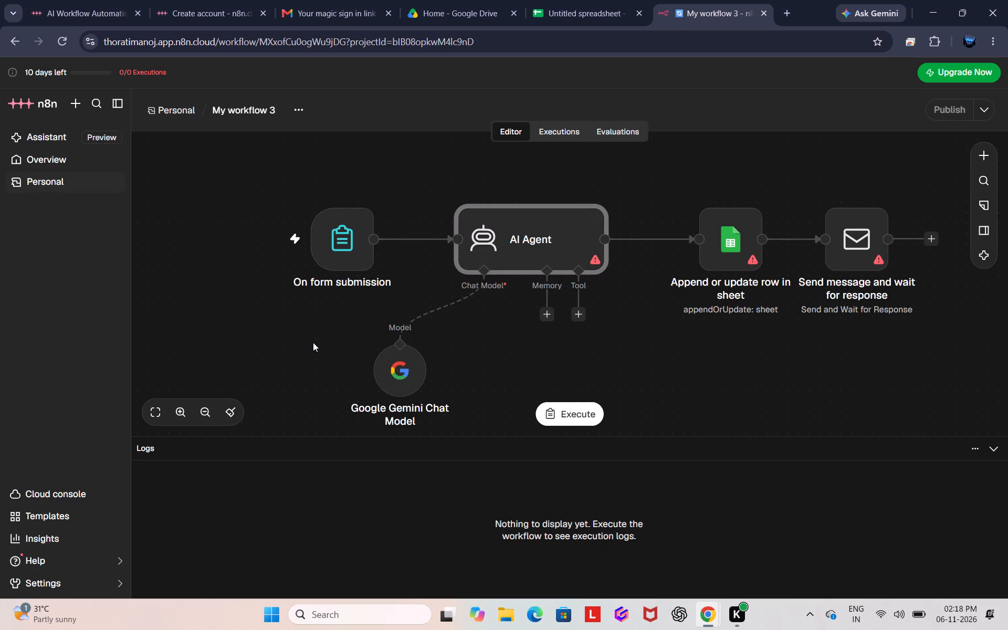
# Open the "On form submission" node and review its form title, description, form elements and response settings.
pyautogui.doubleClick(312, 225)
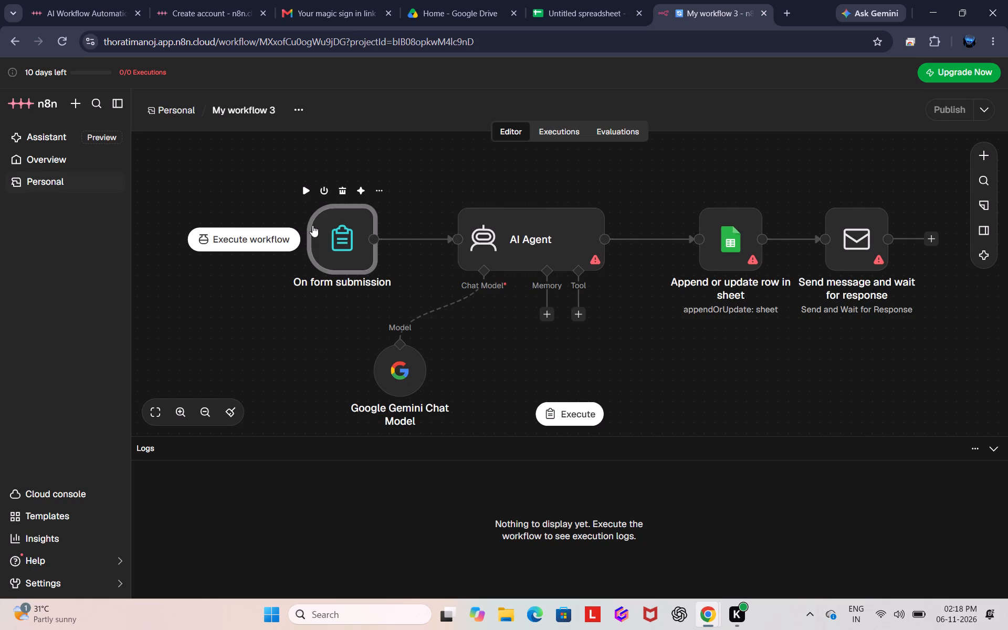
pyautogui.scroll(-5, 428, 282)
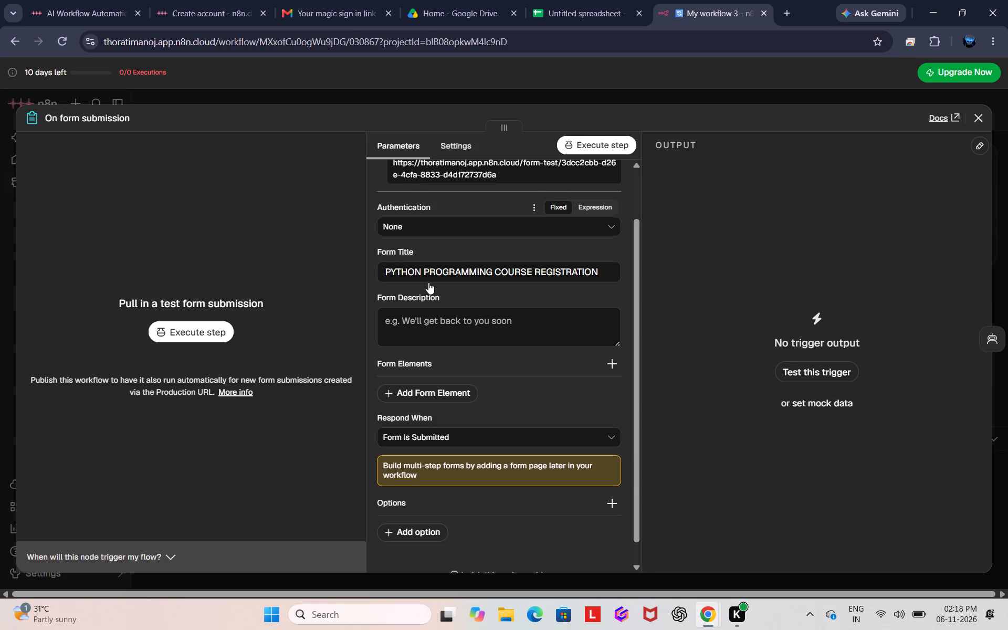
pyautogui.scroll(5, 428, 282)
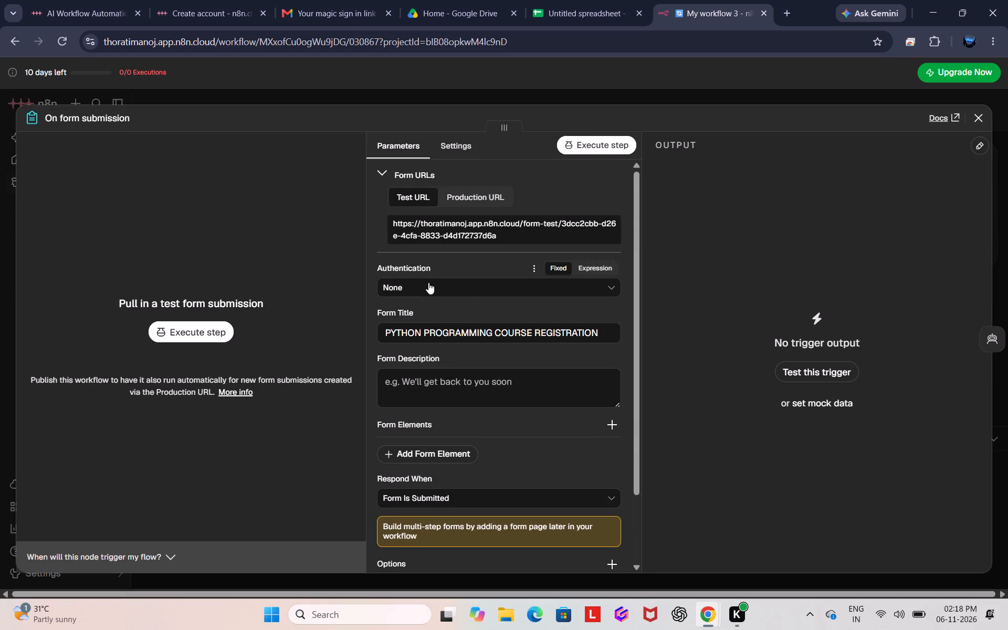
pyautogui.scroll(-7, 428, 282)
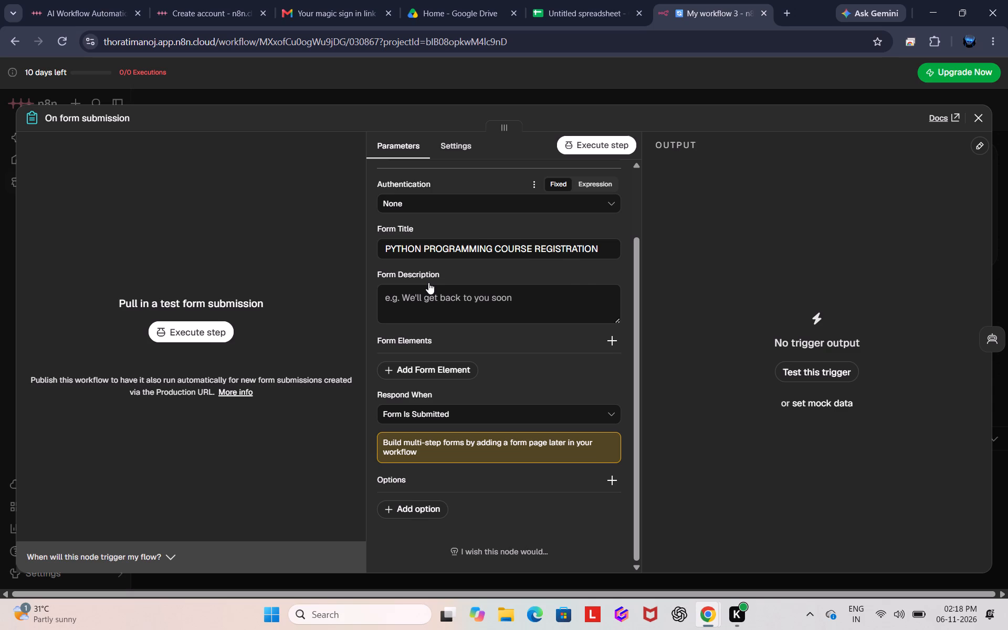
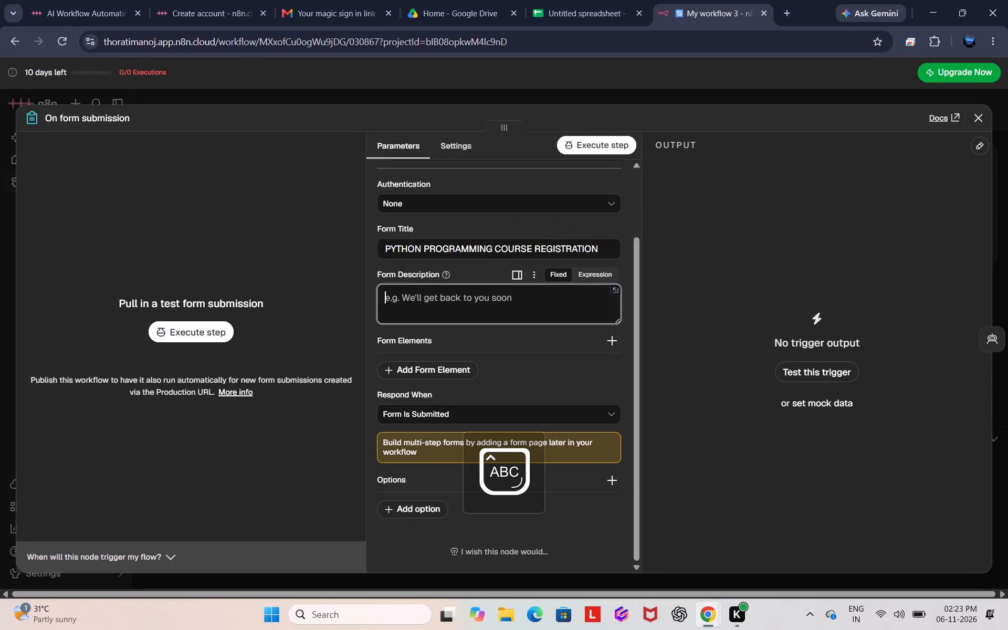
# Enter the form description "Learn Python within 6months or less in this course".
pyautogui.press('l')
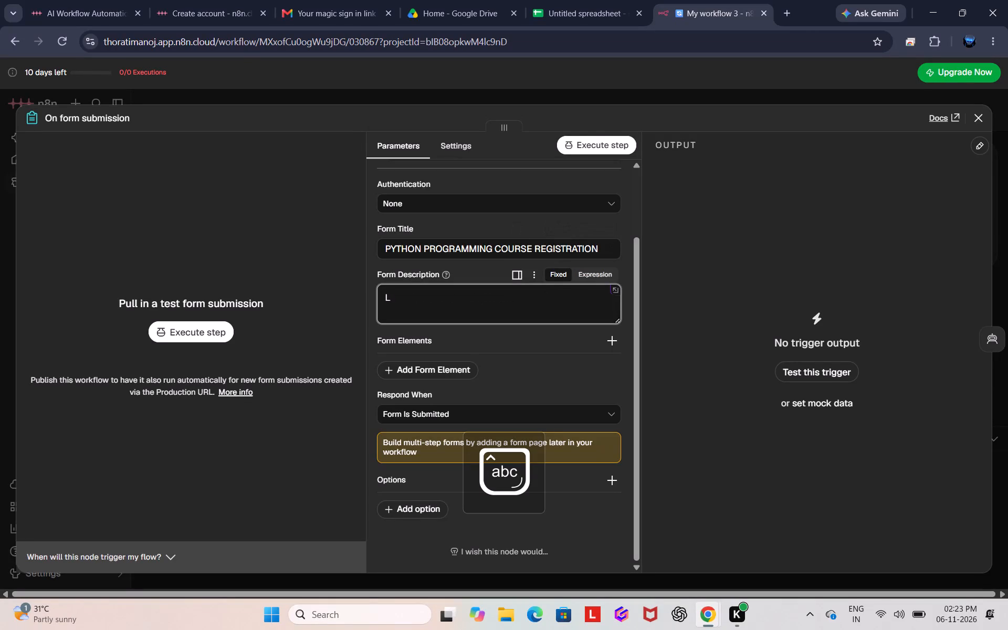
pyautogui.write('ear')
pyautogui.write('n')
pyautogui.press('space')
pyautogui.write('ython')
pyautogui.press('space')
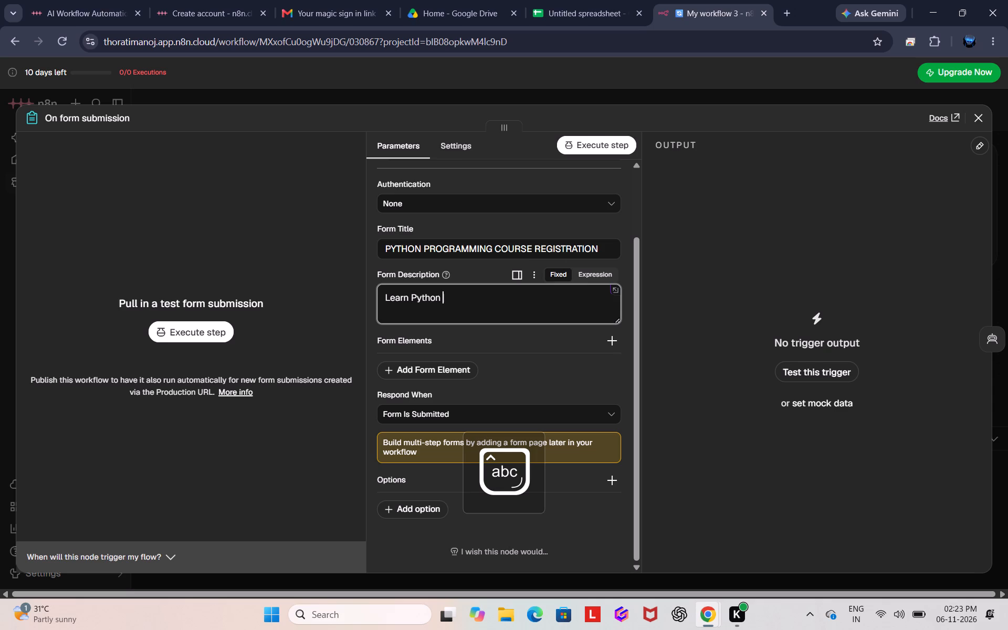
pyautogui.write('within a')
pyautogui.press('space')
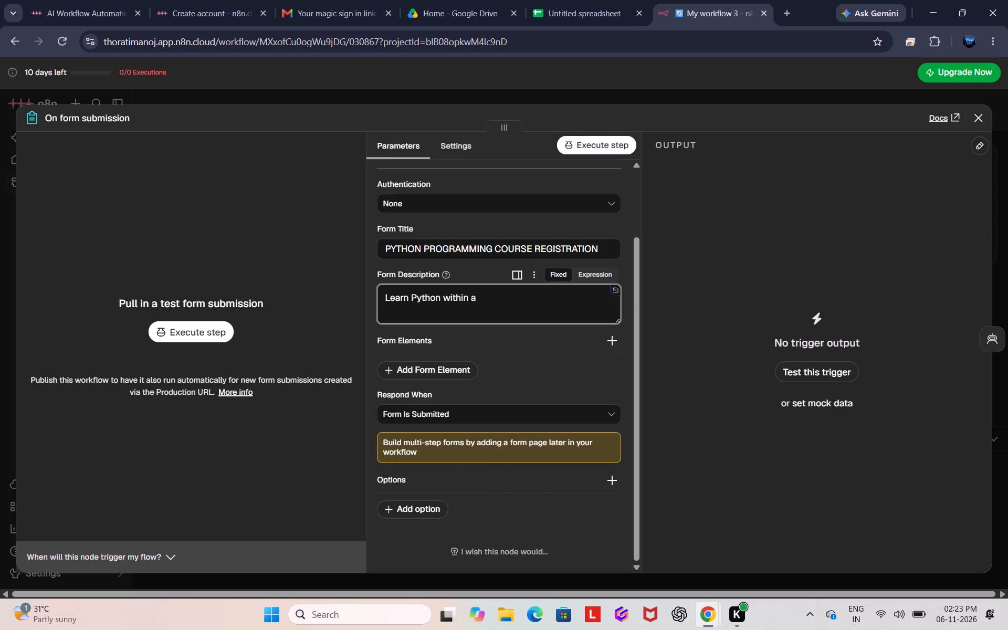
pyautogui.press('BackSpace')
pyautogui.press('BackSpace')
pyautogui.write('6n')
pyautogui.write('=mo')
pyautogui.press('BackSpace')
pyautogui.press('BackSpace')
pyautogui.press('BackSpace')
pyautogui.press('BackSpace')
pyautogui.write('month')
pyautogui.write('s or les')
pyautogui.press('s')
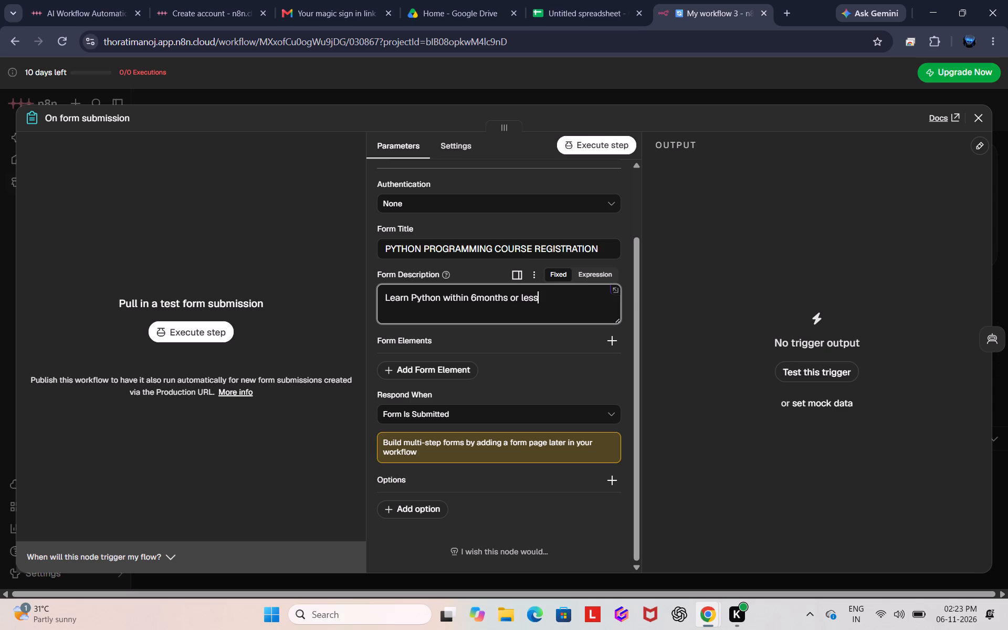
pyautogui.press('space')
pyautogui.write('in')
pyautogui.press('space')
pyautogui.write('this coi')
pyautogui.press('BackSpace')
pyautogui.write('ure')
pyautogui.press('BackSpace')
pyautogui.write('se')
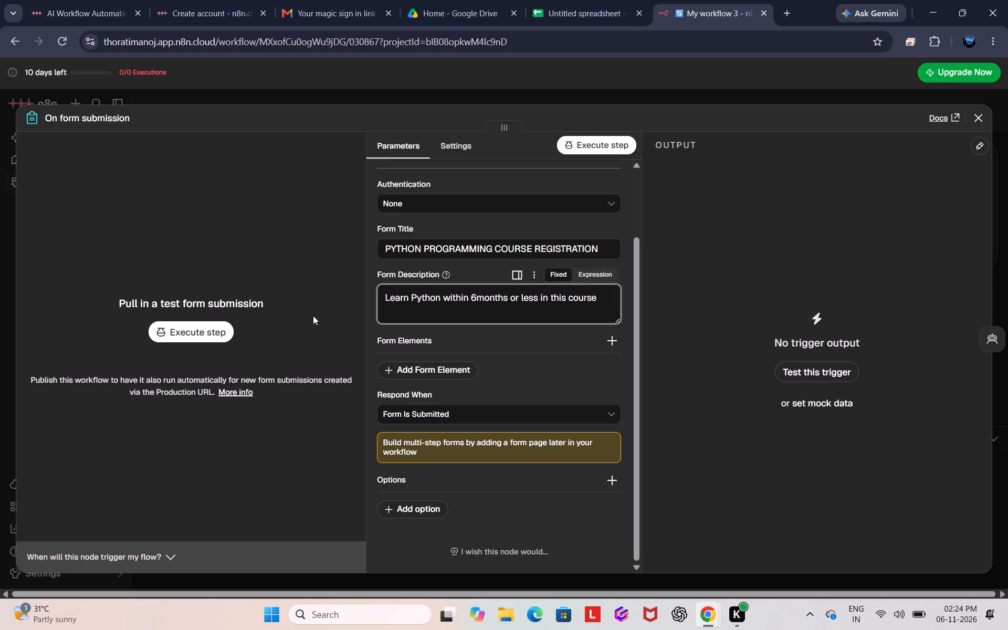
# Add a text input form element labelled "Name" and make it a required field.
pyautogui.click(400, 374)
pyautogui.click(433, 402)
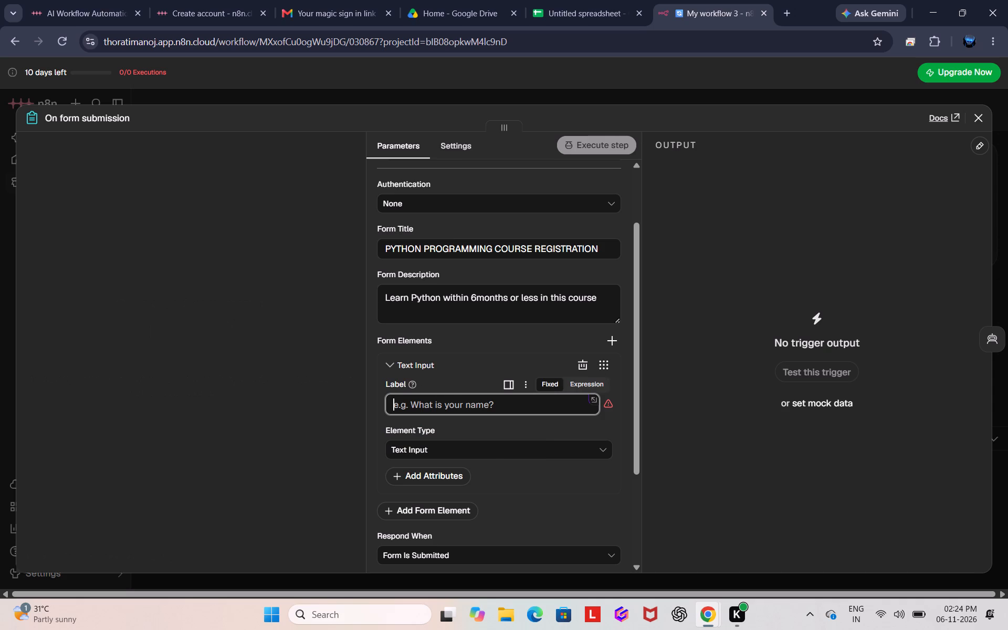
pyautogui.write('e')
pyautogui.press('space')
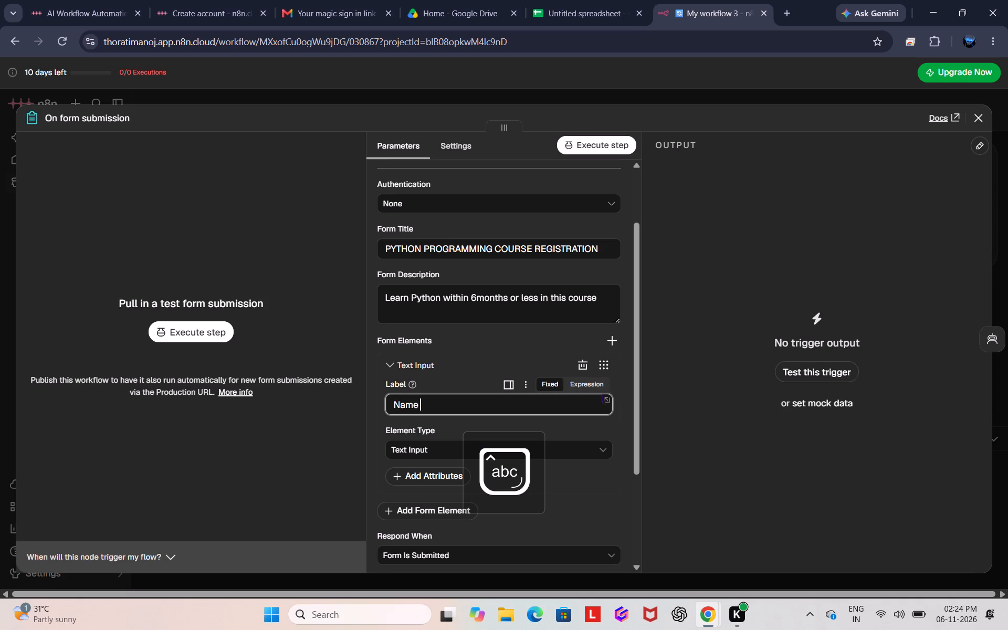
pyautogui.click(433, 474)
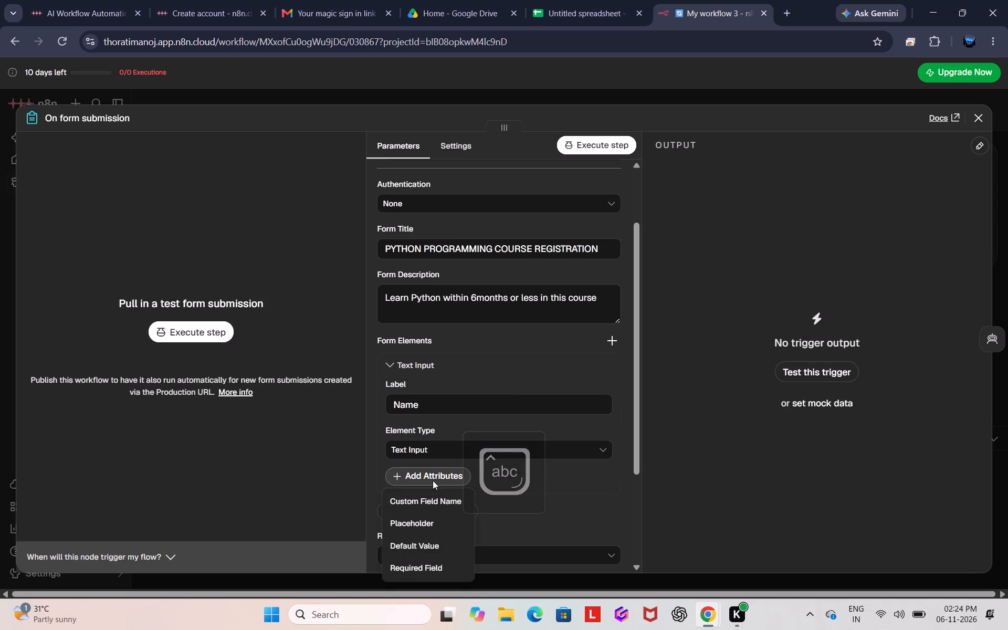
pyautogui.rightClick(432, 562)
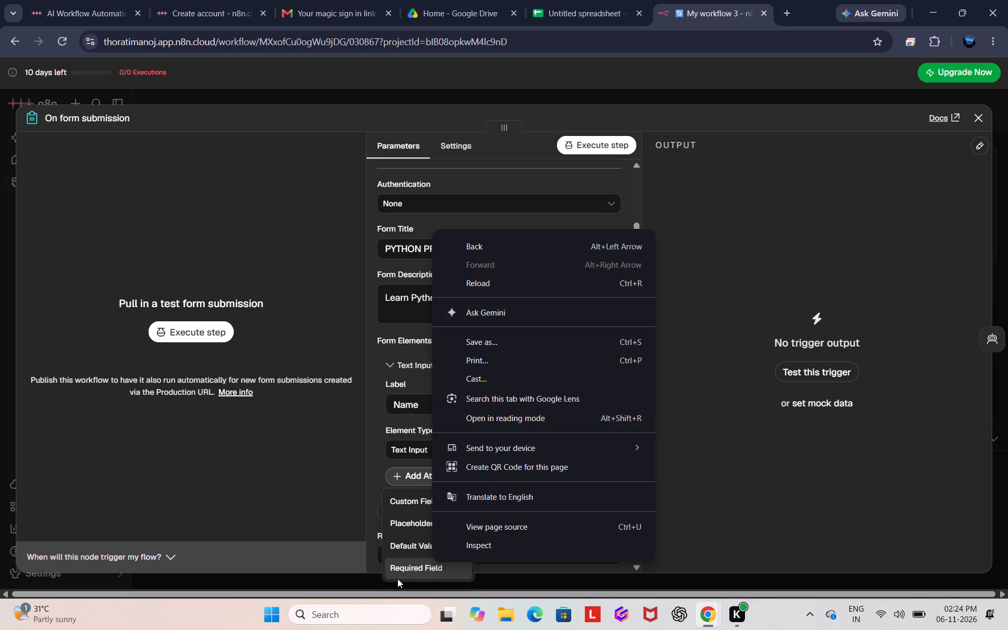
pyautogui.click(398, 573)
pyautogui.click(398, 475)
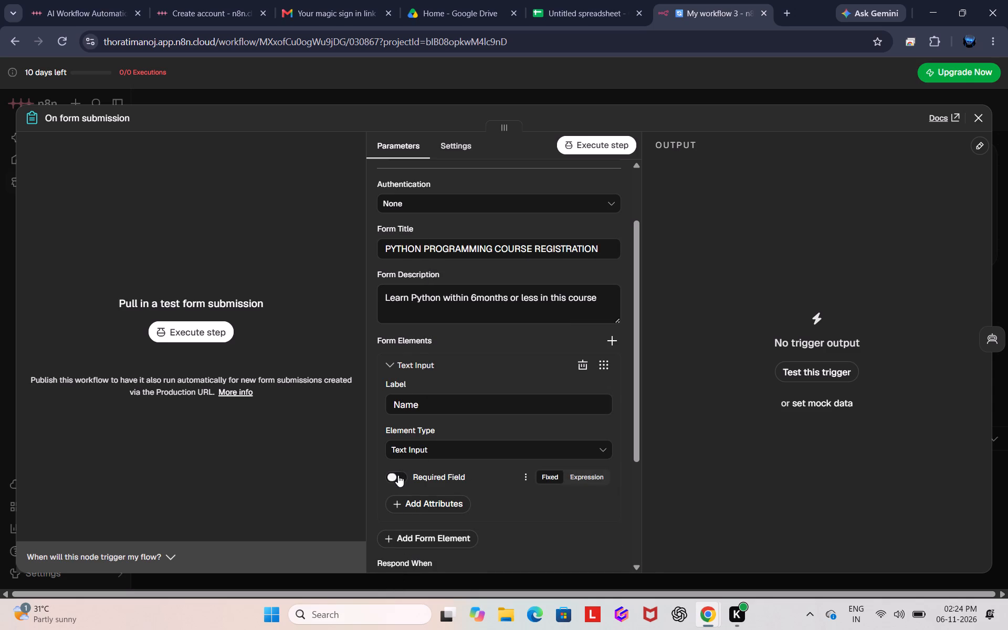
# Add a second form element labelled "Email" with element type Email, and make it a required field.
pyautogui.scroll(-1, 398, 475)
pyautogui.click(404, 502)
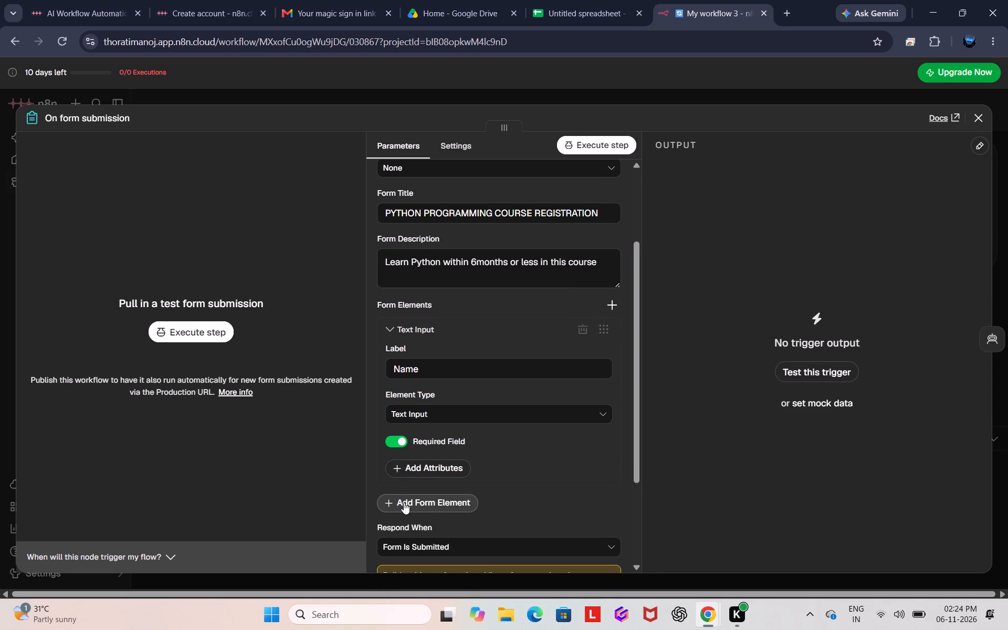
pyautogui.scroll(-1, 430, 498)
pyautogui.click(434, 481)
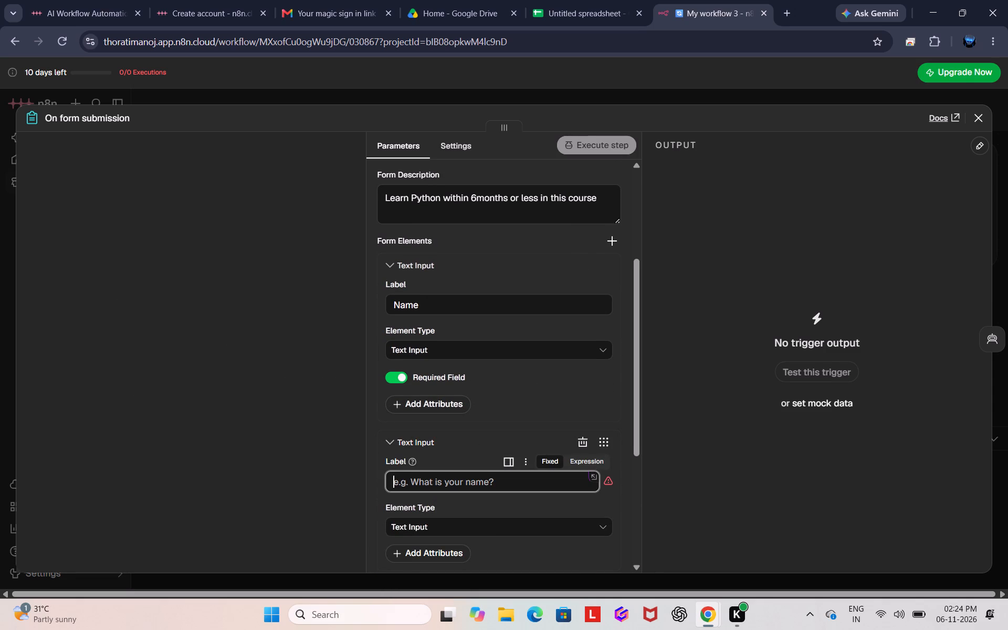
pyautogui.write('nai')
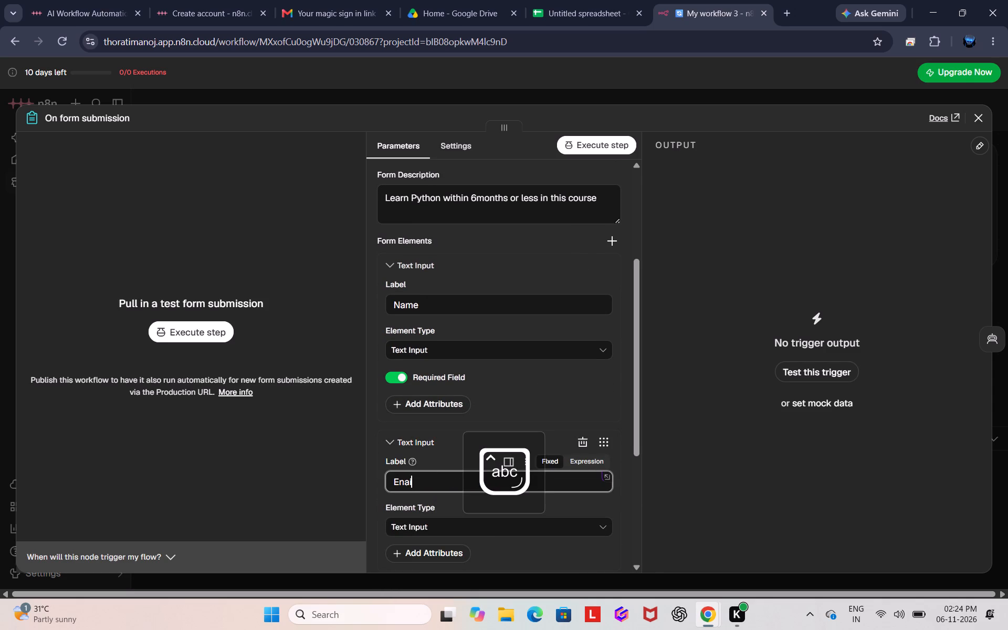
pyautogui.press('BackSpace')
pyautogui.press('BackSpace')
pyautogui.press('BackSpace')
pyautogui.write('mail')
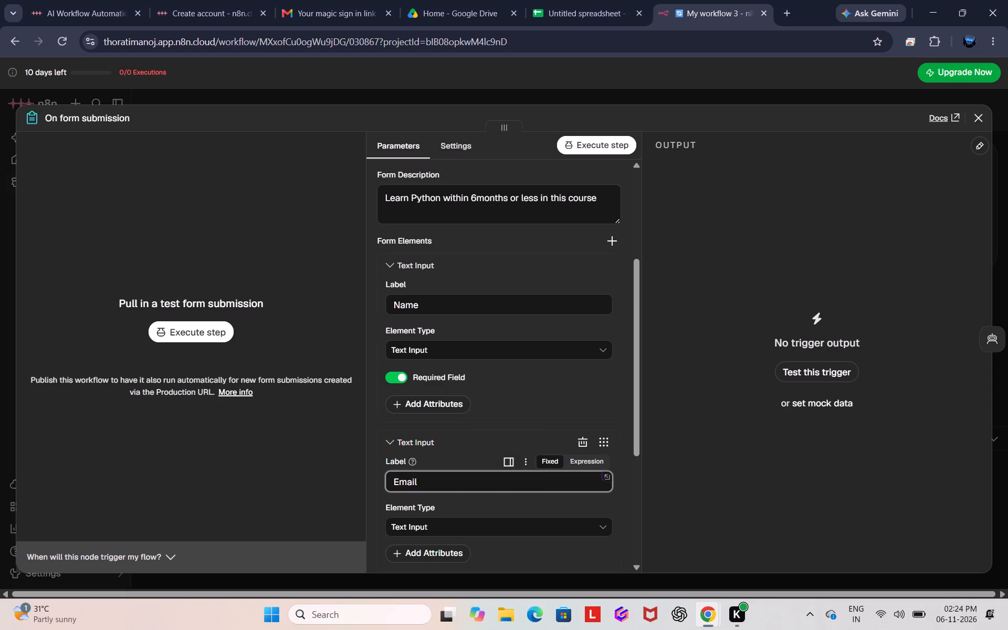
pyautogui.click(454, 526)
pyautogui.scroll(-1, 454, 526)
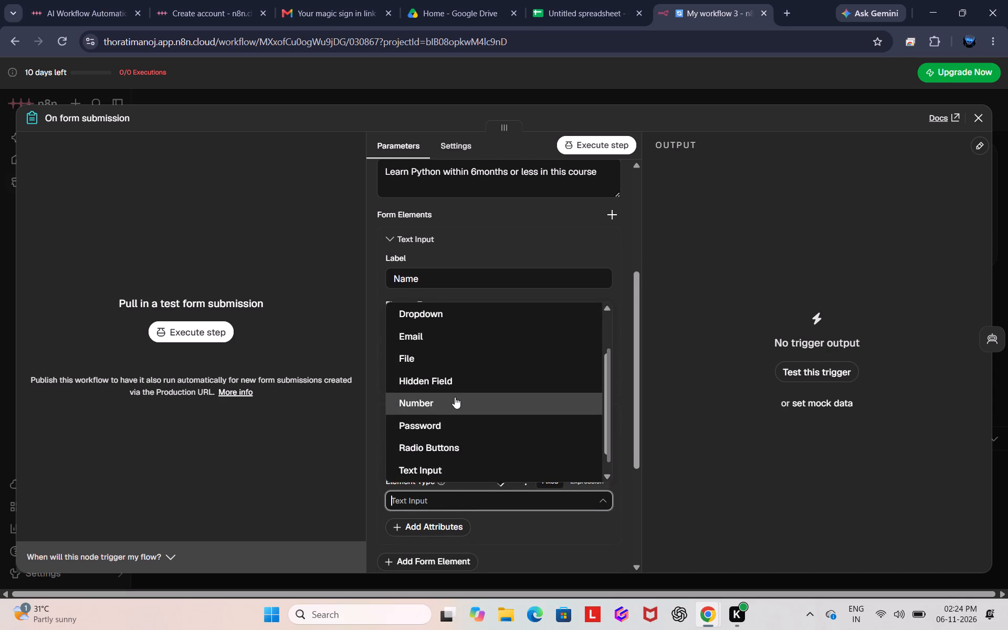
pyautogui.click(451, 338)
pyautogui.click(439, 528)
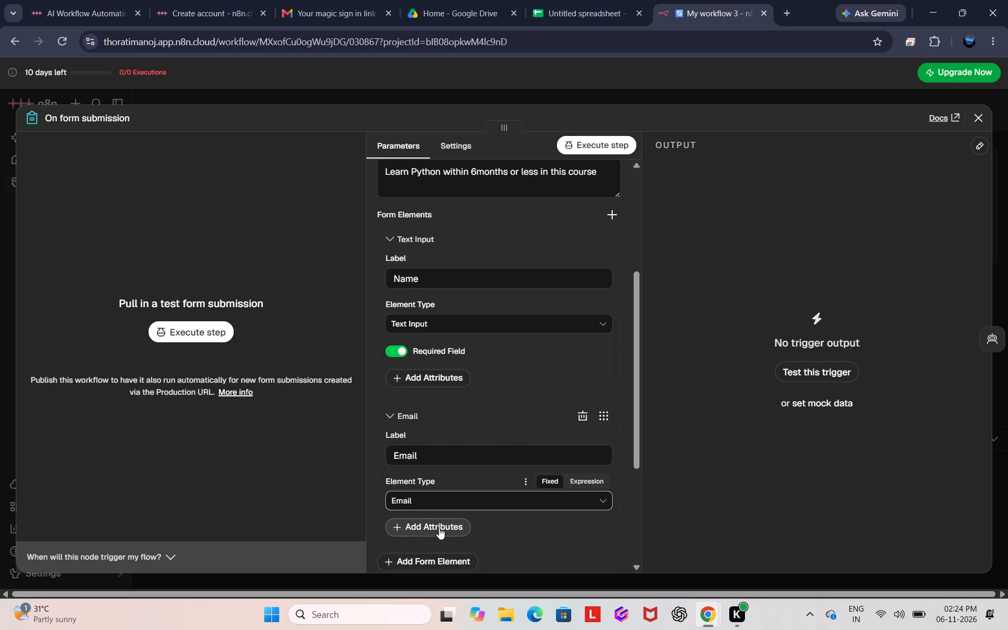
pyautogui.click(433, 501)
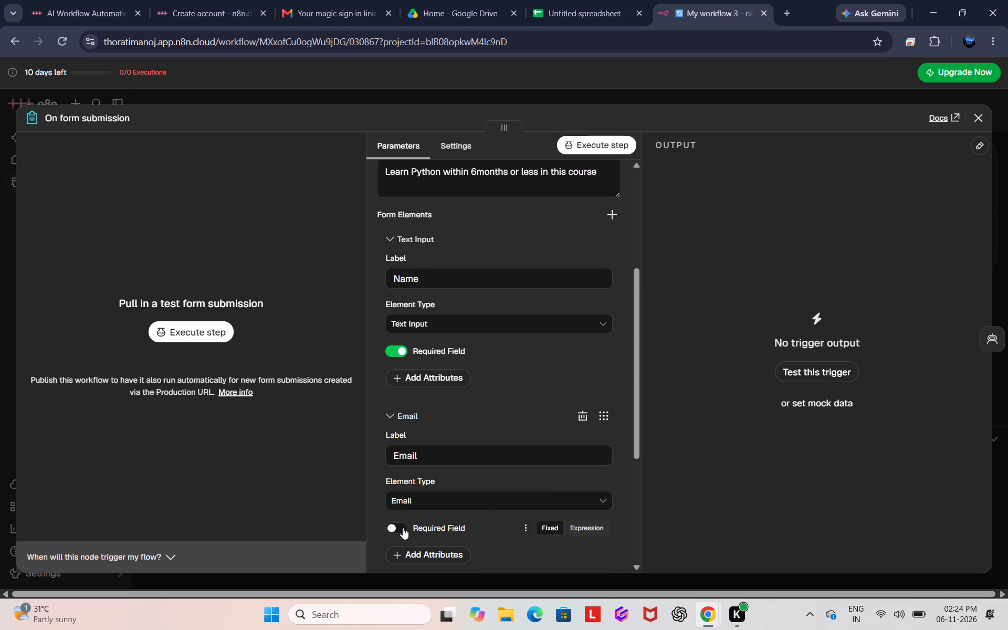
pyautogui.click(400, 524)
# Add a third form element labelled "Python Knowledge" and set its element type to Dropdown.
pyautogui.scroll(-2, 400, 524)
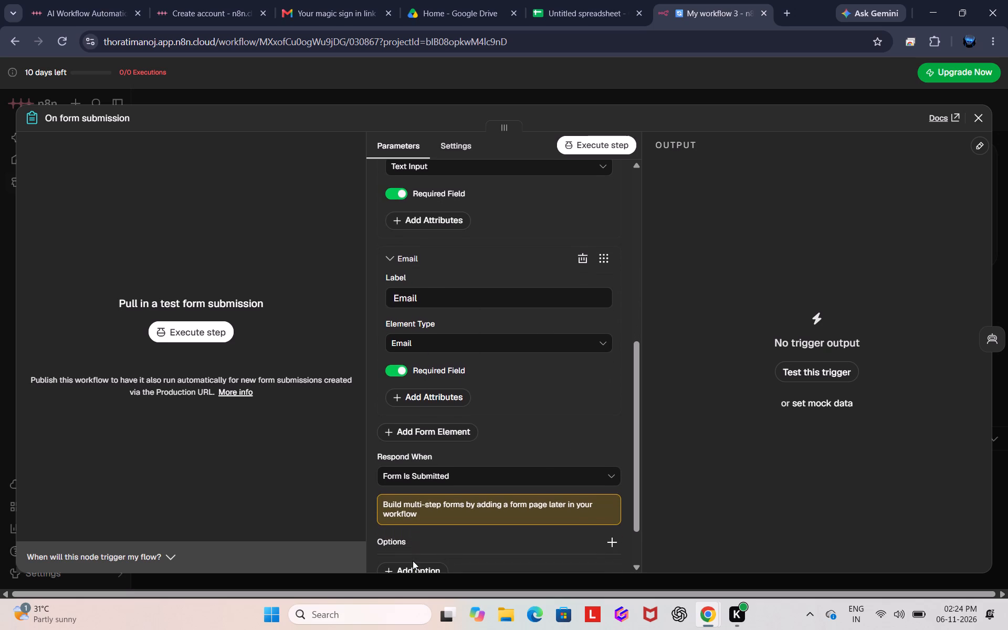
pyautogui.click(411, 425)
pyautogui.click(433, 475)
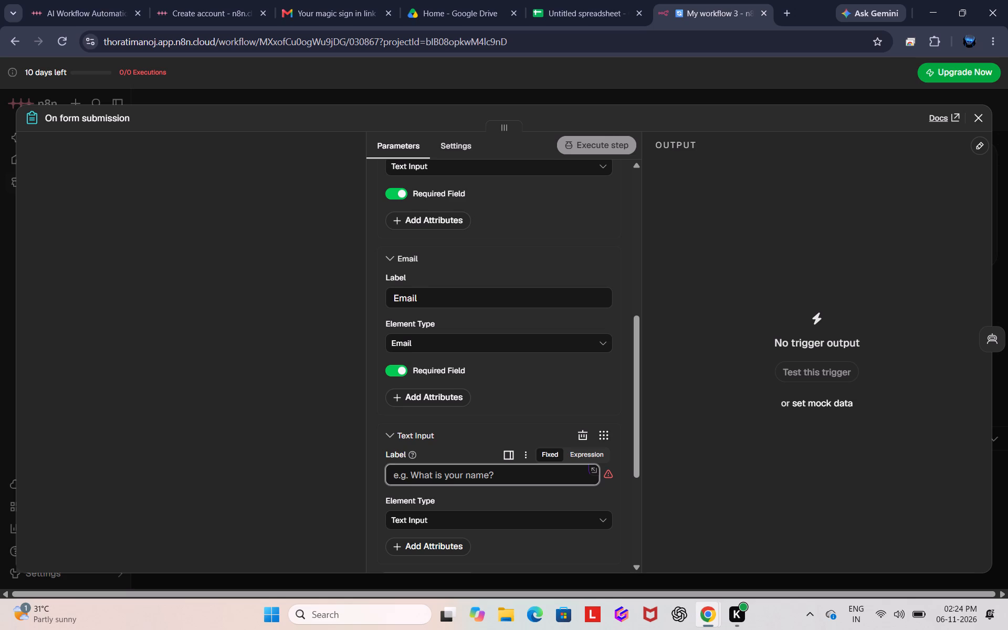
pyautogui.press('p')
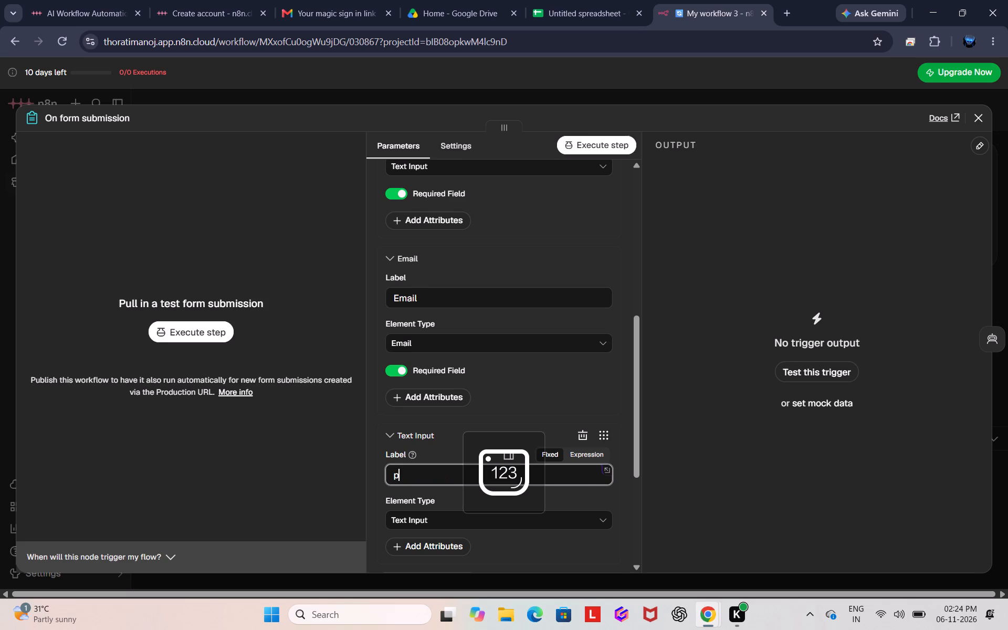
pyautogui.press('BackSpace')
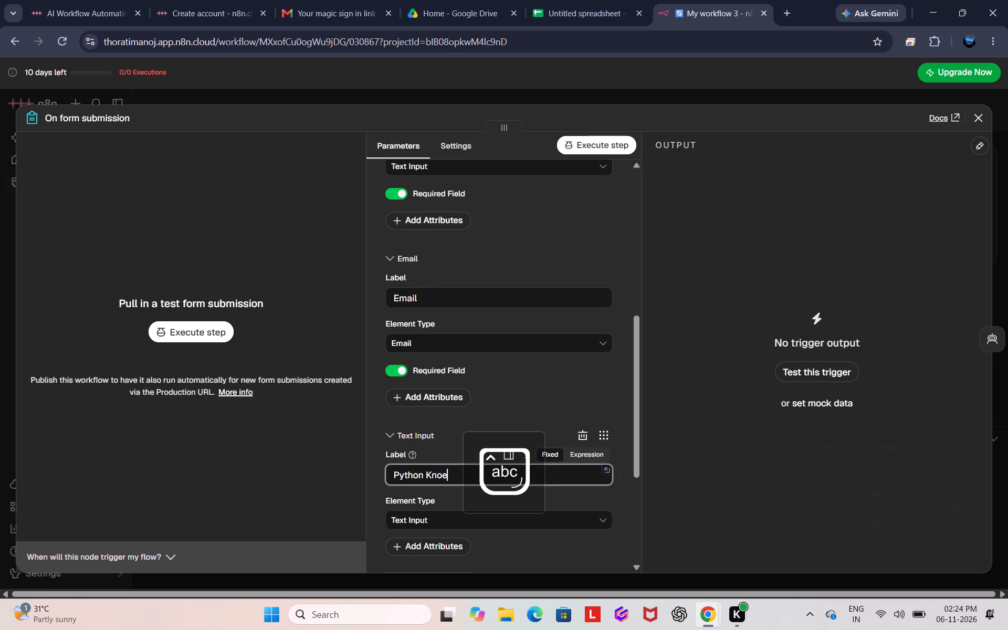
pyautogui.press('BackSpace')
pyautogui.press('w')
pyautogui.write('ledge')
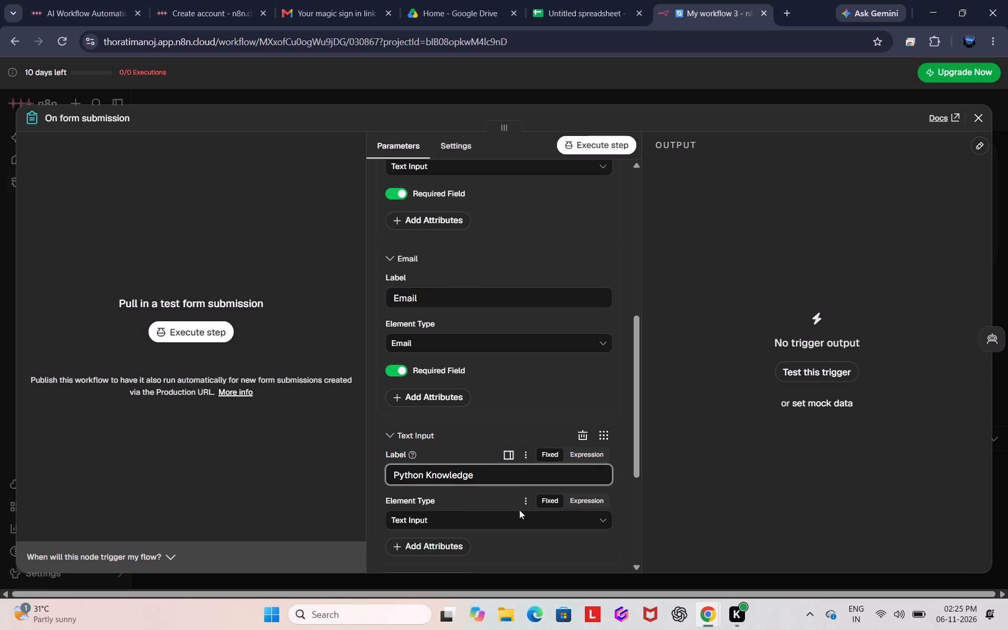
pyautogui.click(579, 520)
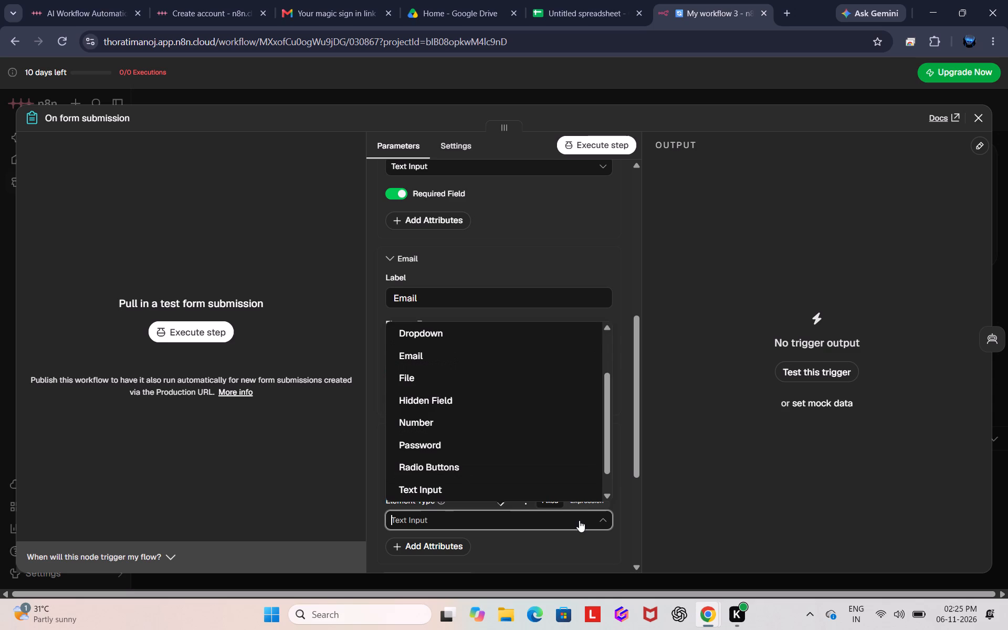
pyautogui.scroll(-1, 444, 443)
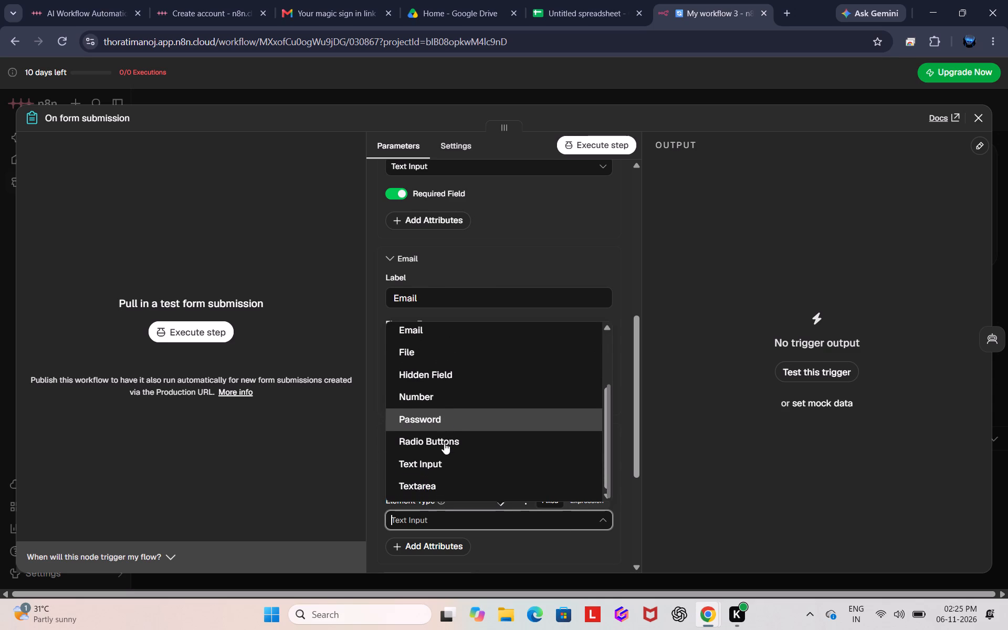
pyautogui.scroll(2, 440, 459)
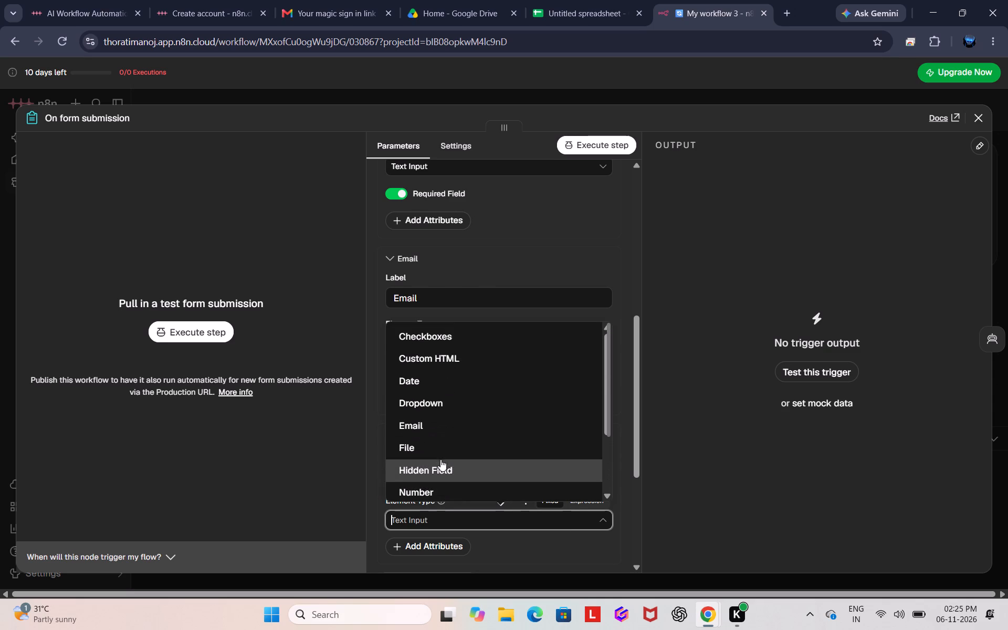
pyautogui.click(434, 404)
pyautogui.scroll(-1, 429, 440)
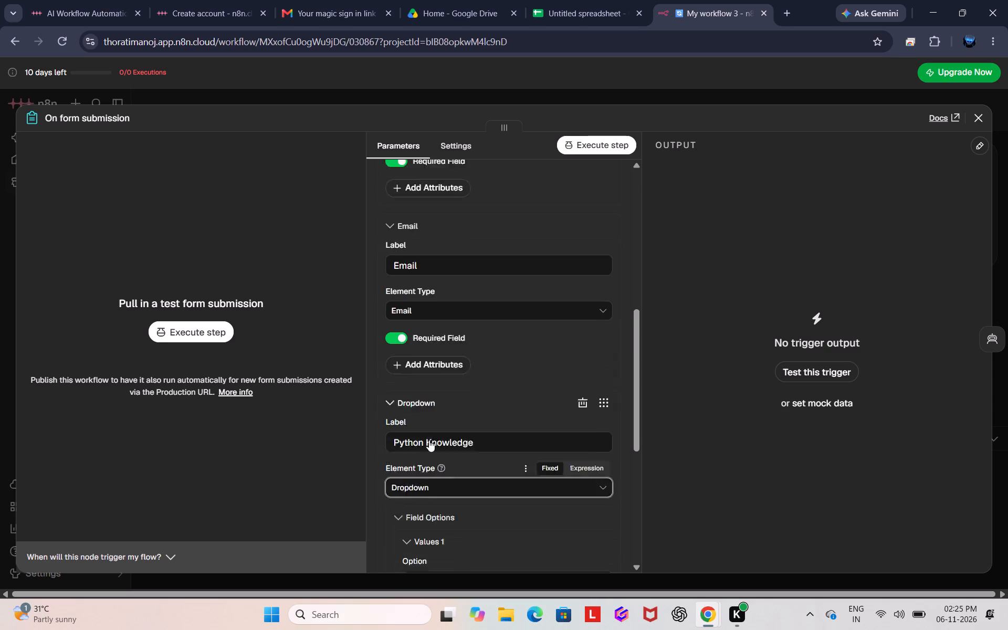
# Enter "Beginner" as the first field option of the Python Knowledge dropdown.
pyautogui.scroll(-1, 429, 440)
pyautogui.click(435, 418)
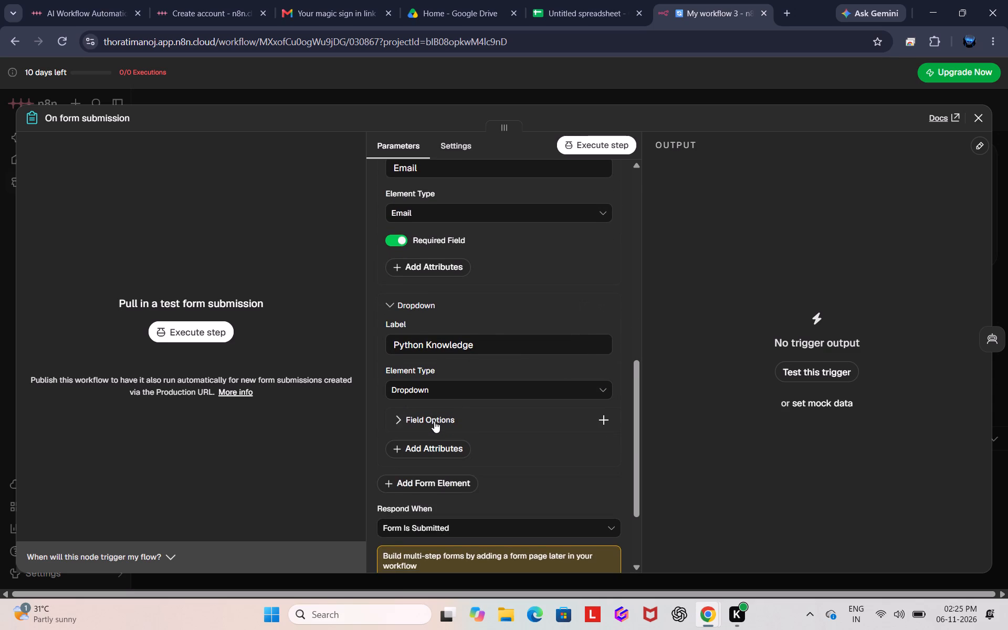
pyautogui.click(434, 418)
pyautogui.click(442, 480)
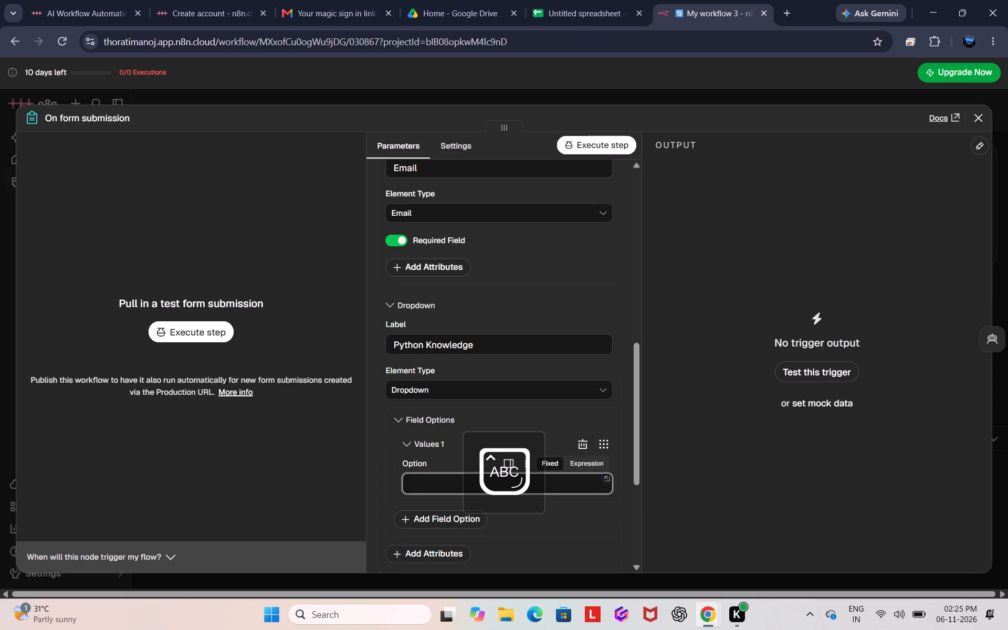
pyautogui.press('e')
pyautogui.write('gin')
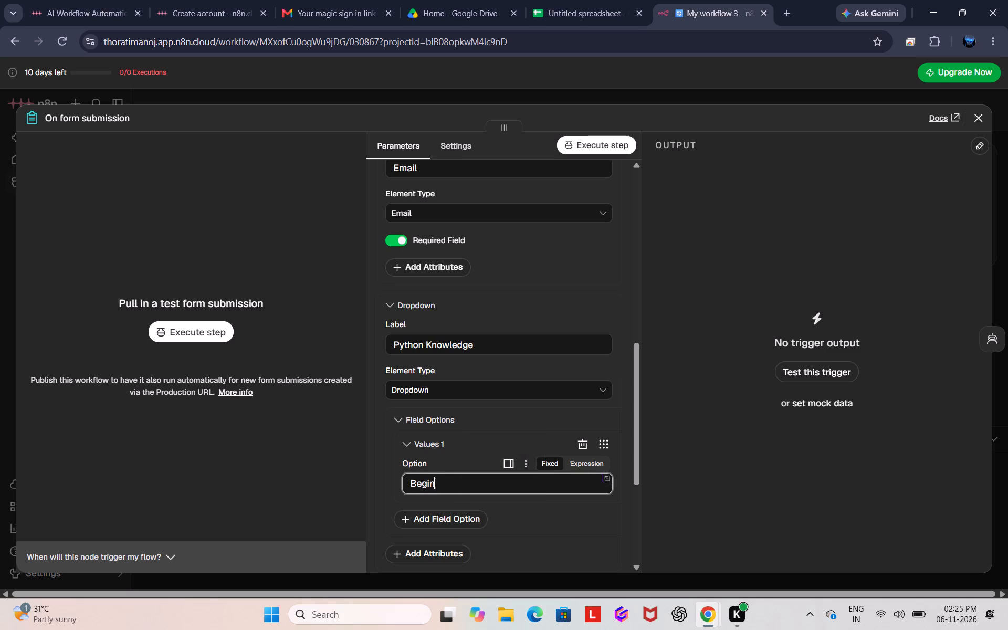
pyautogui.write('ner')
# Add a second field option "Intermediate" to the Python Knowledge dropdown.
pyautogui.click(469, 520)
pyautogui.scroll(-1, 465, 523)
pyautogui.click(465, 523)
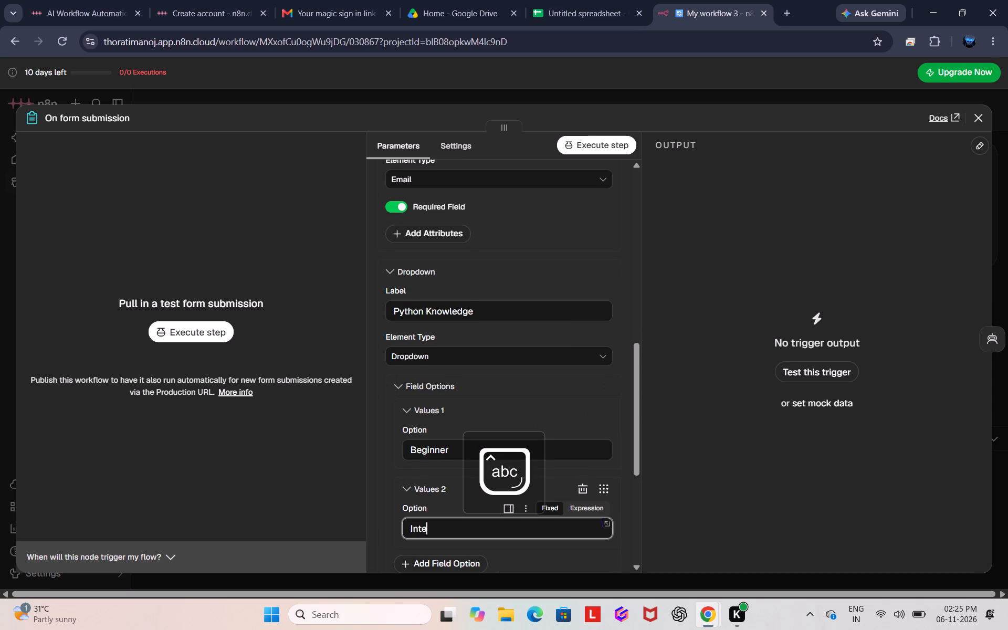
pyautogui.press('BackSpace')
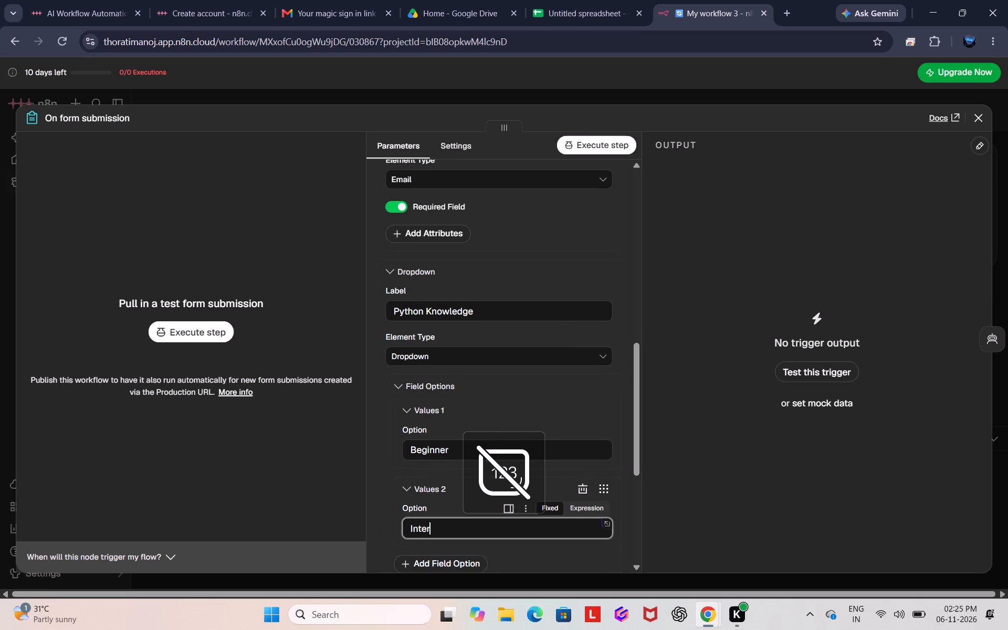
pyautogui.write('mediate')
# Add a third field option "Advanced" to the Python Knowledge dropdown, leaving no blank extra option.
pyautogui.scroll(-2, 465, 523)
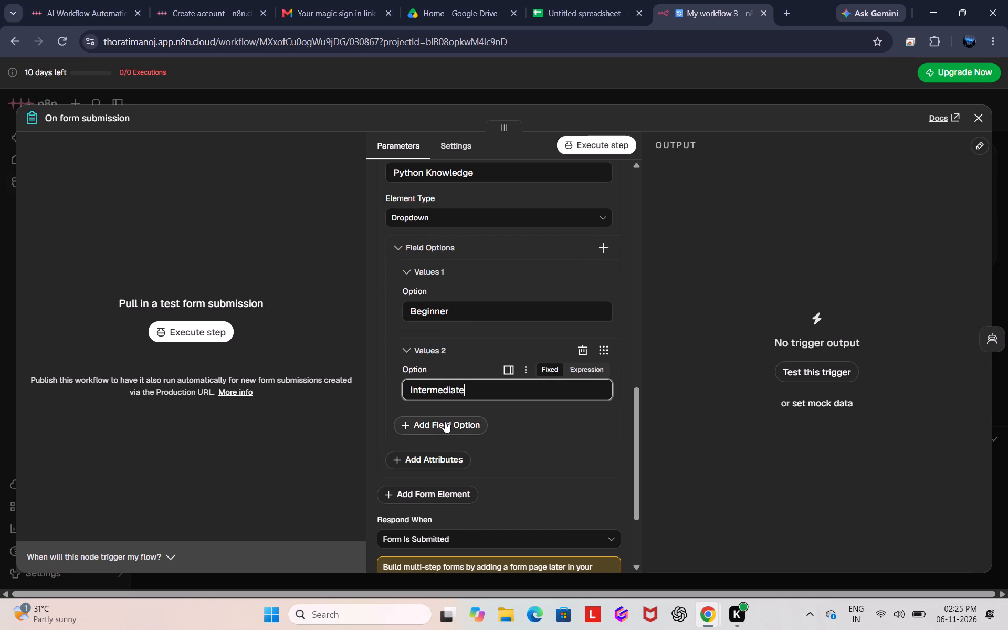
pyautogui.click(445, 421)
pyautogui.click(449, 474)
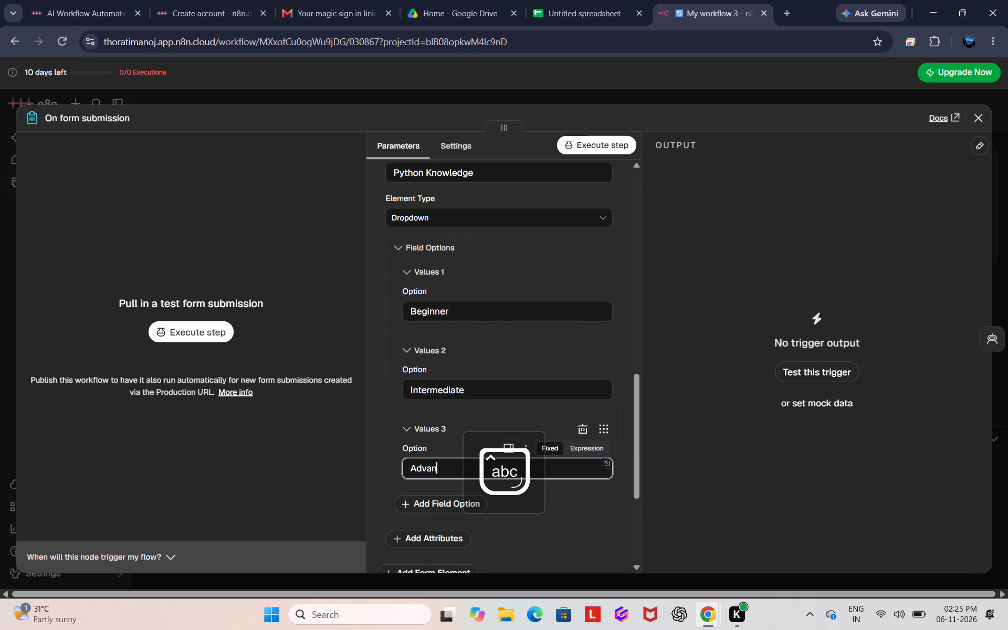
pyautogui.scroll(-1, 448, 471)
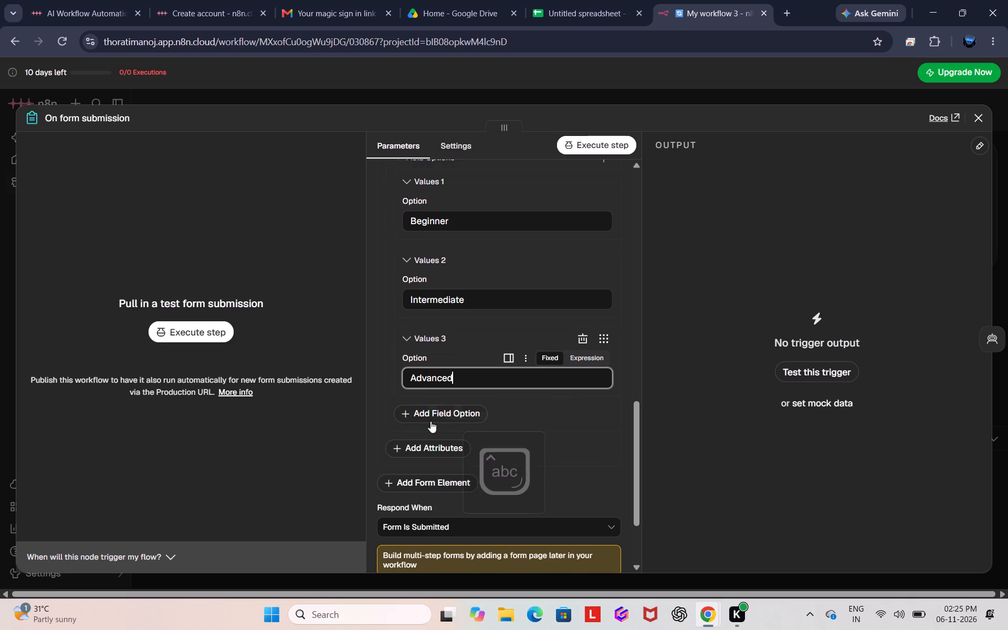
pyautogui.click(440, 406)
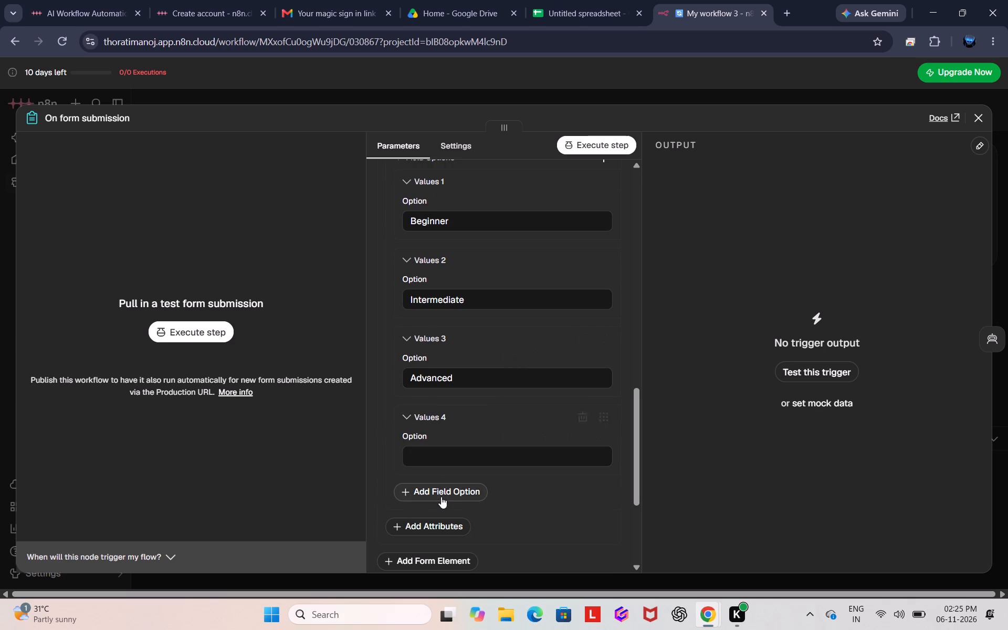
pyautogui.click(582, 420)
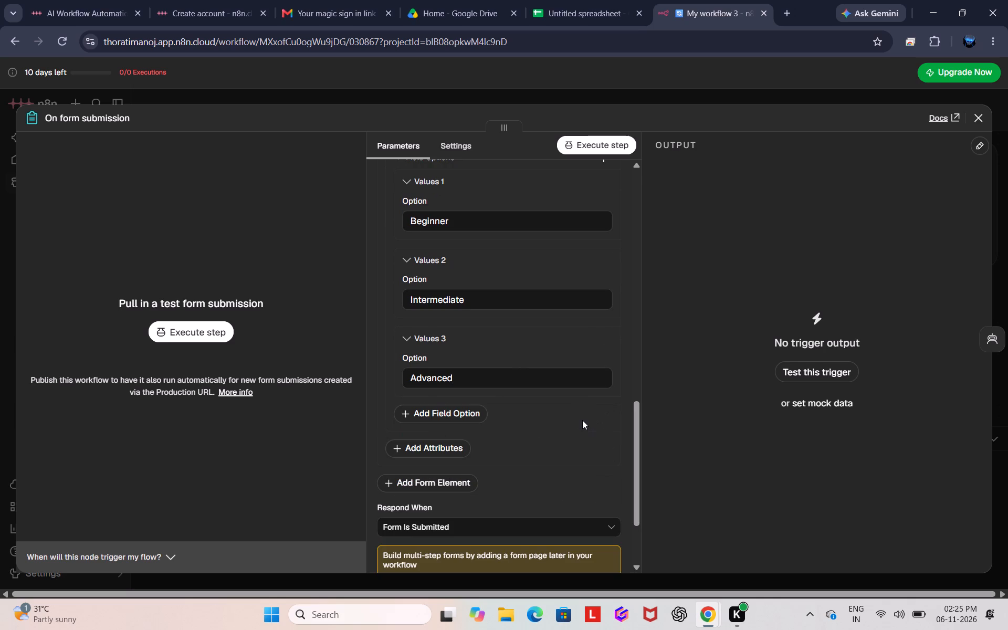
# Make the Python Knowledge dropdown a required field.
pyautogui.click(433, 449)
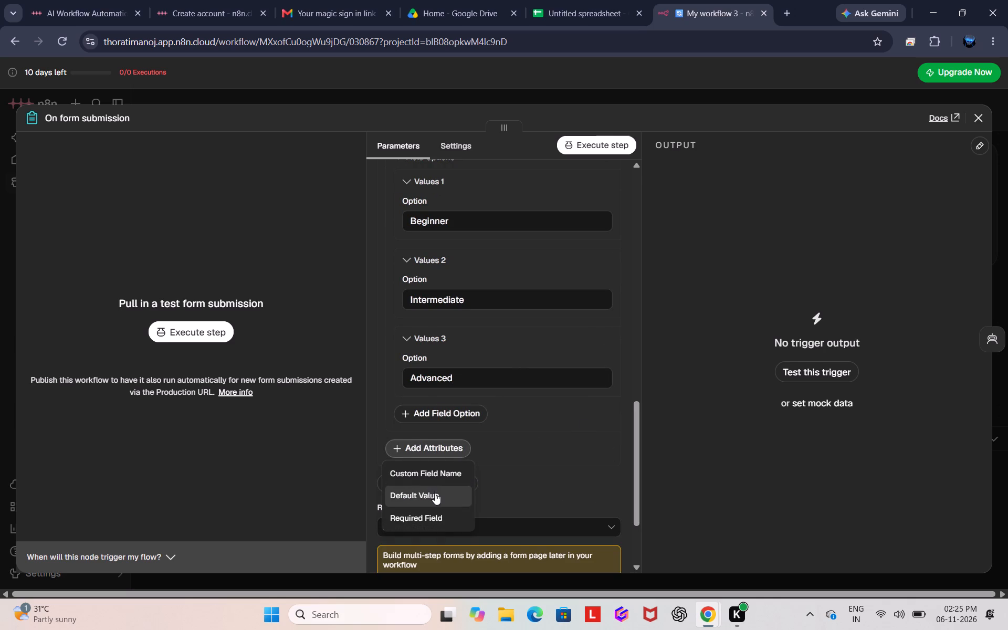
pyautogui.click(436, 518)
pyautogui.click(401, 451)
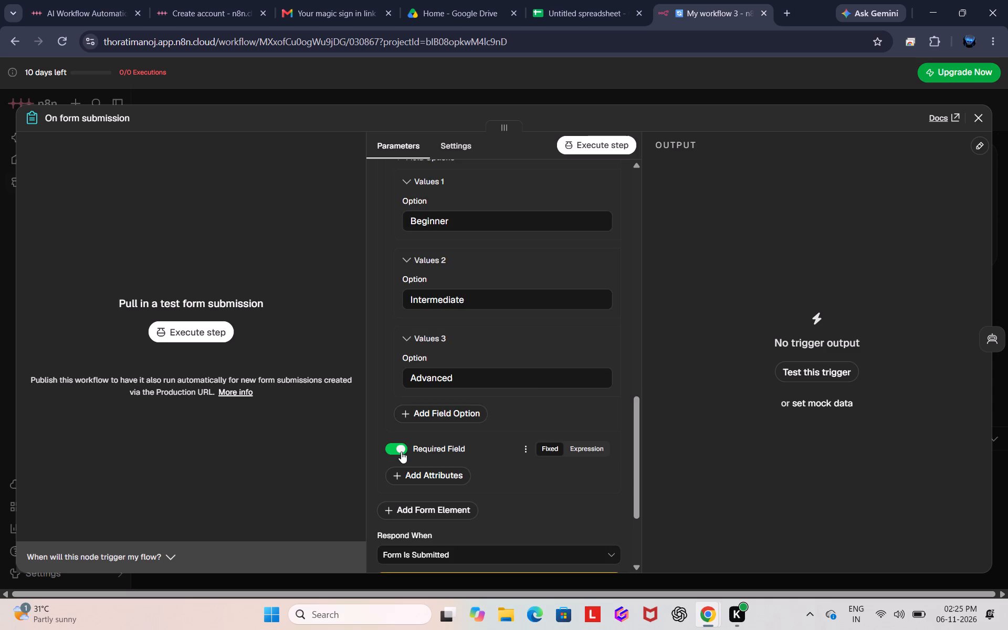
# Add a fourth form element labelled "Daily Learning Time" and set its element type to Dropdown.
pyautogui.scroll(8, 401, 451)
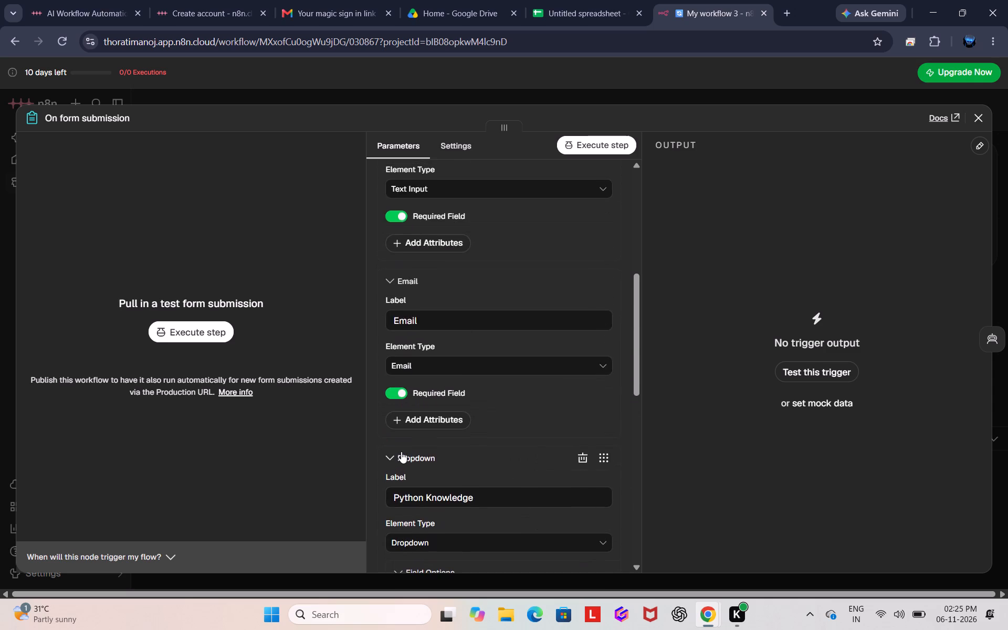
pyautogui.scroll(-7, 401, 451)
pyautogui.click(421, 386)
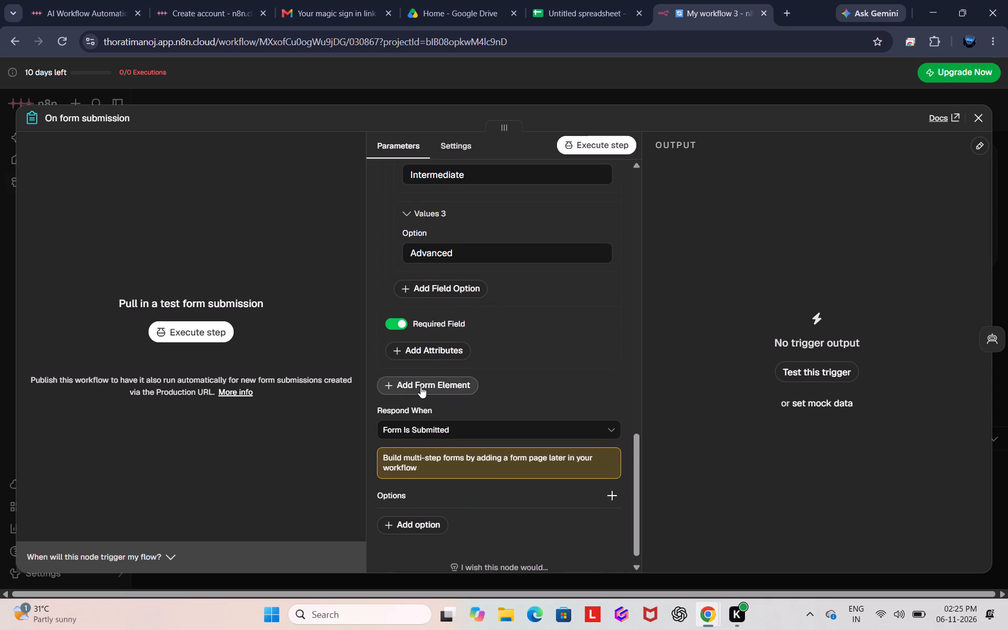
pyautogui.click(424, 427)
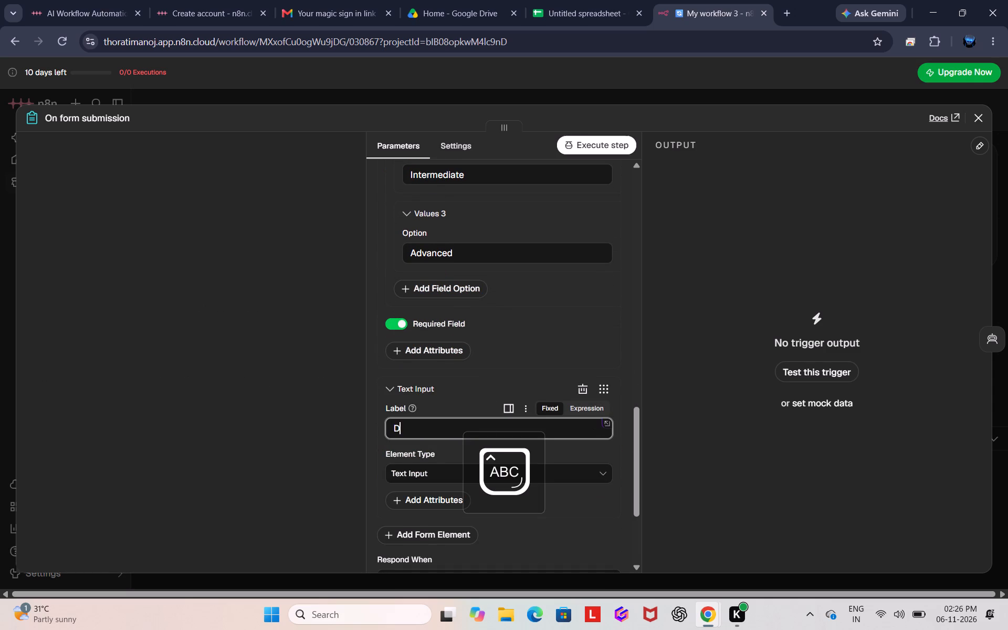
pyautogui.write('aik')
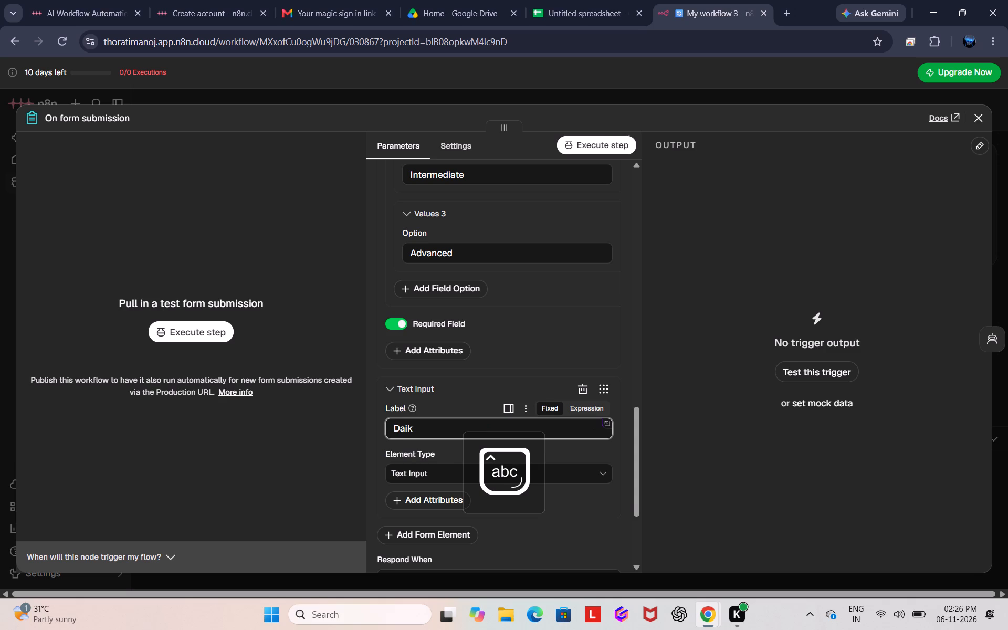
pyautogui.press('BackSpace')
pyautogui.press('l')
pyautogui.write('y')
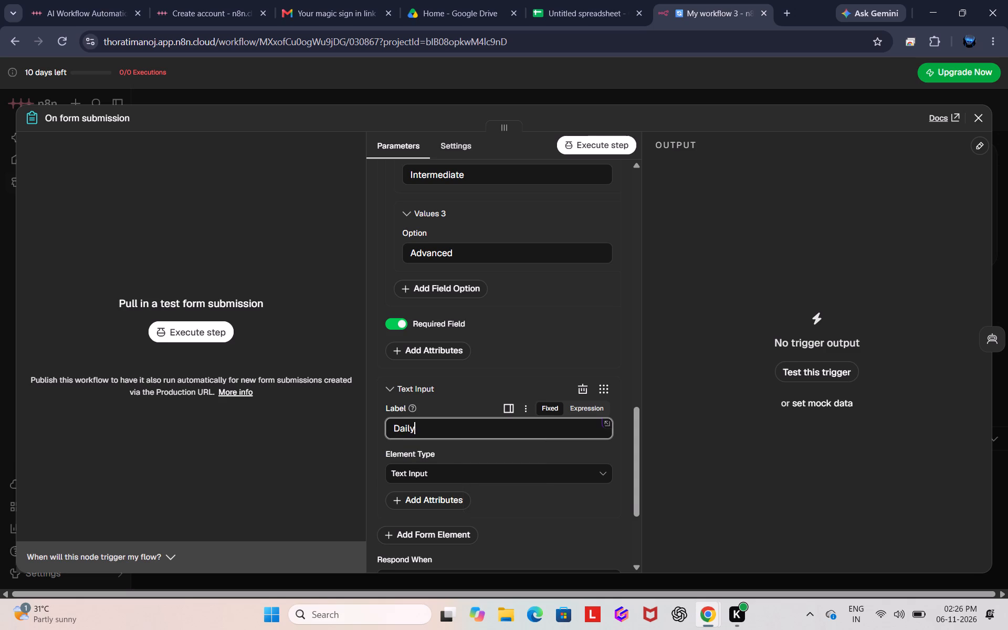
pyautogui.press('space')
pyautogui.press('BackSpace')
pyautogui.press('BackSpace')
pyautogui.press('BackSpace')
pyautogui.press('BackSpace')
pyautogui.press('BackSpace')
pyautogui.press('BackSpace')
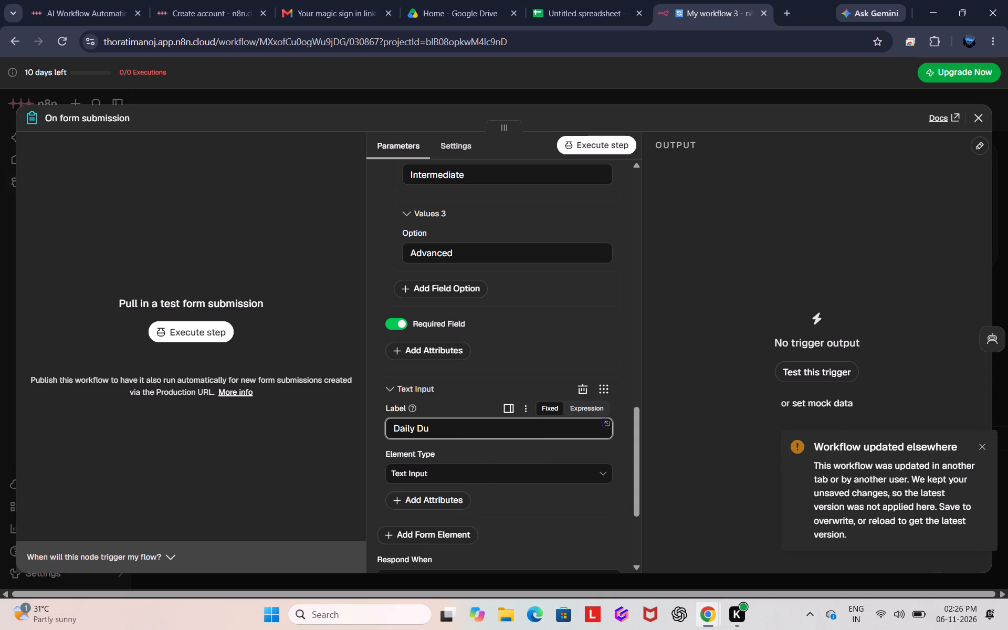
pyautogui.press('BackSpace')
pyautogui.press('BackSpace')
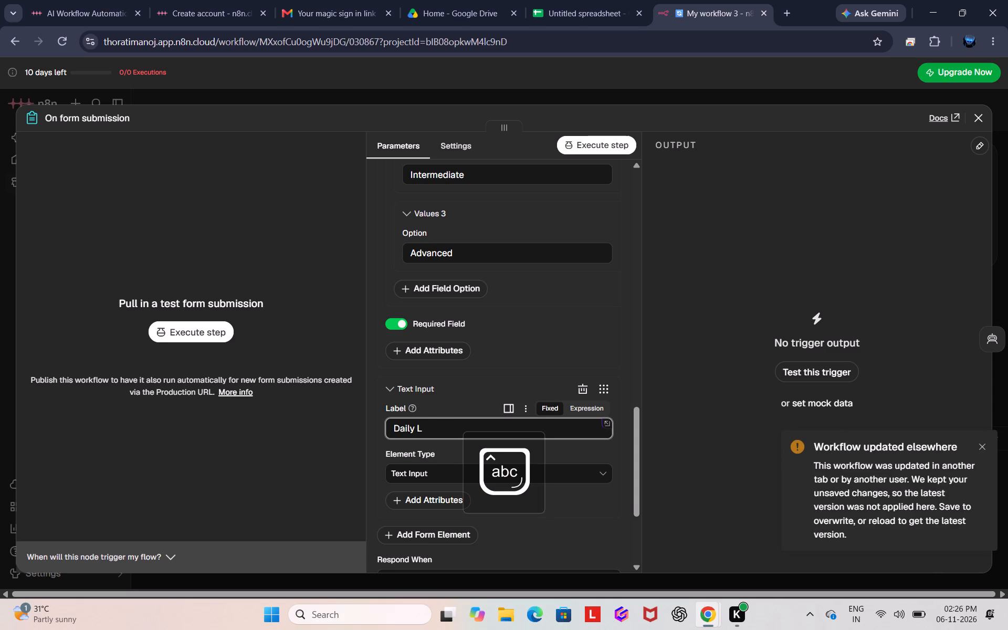
pyautogui.write('earning')
pyautogui.press('space')
pyautogui.click(404, 469)
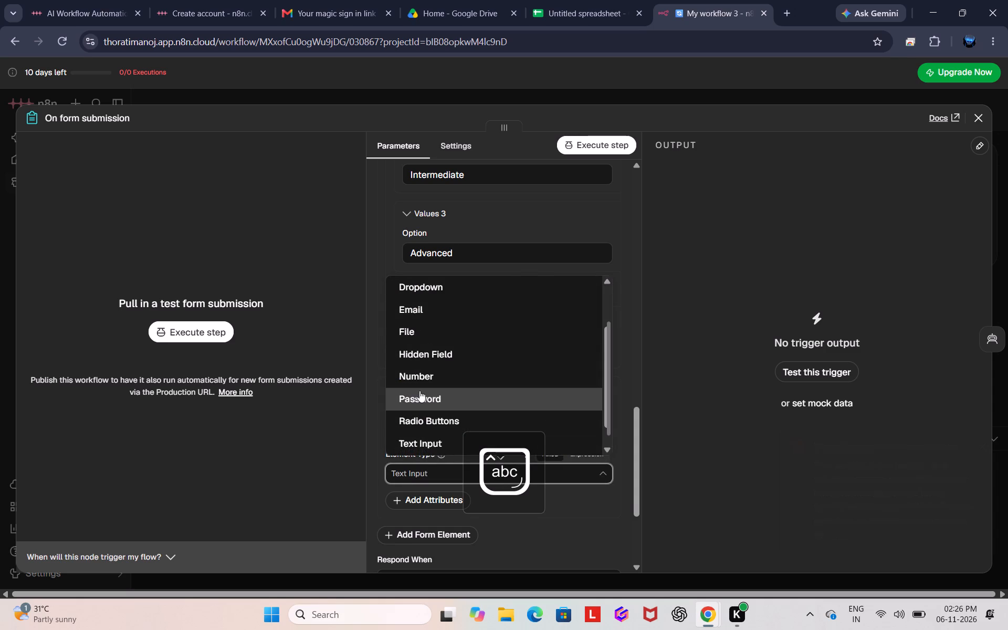
pyautogui.click(434, 289)
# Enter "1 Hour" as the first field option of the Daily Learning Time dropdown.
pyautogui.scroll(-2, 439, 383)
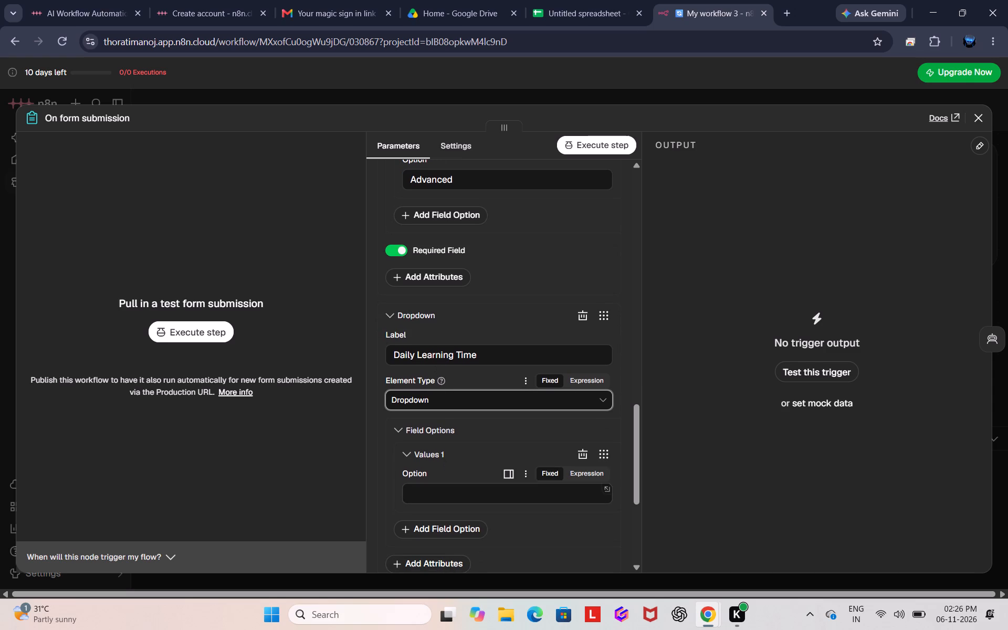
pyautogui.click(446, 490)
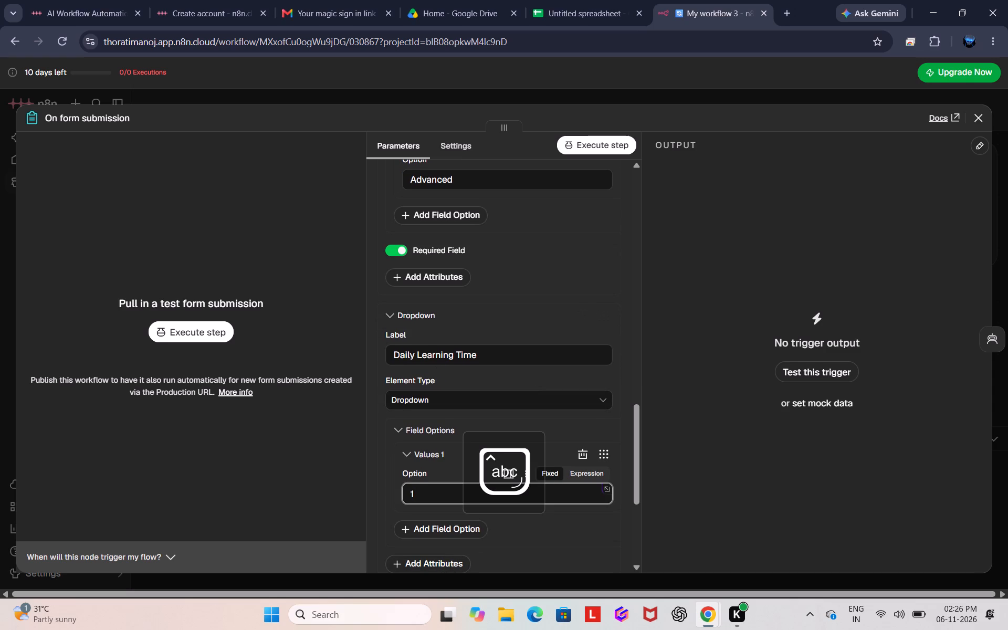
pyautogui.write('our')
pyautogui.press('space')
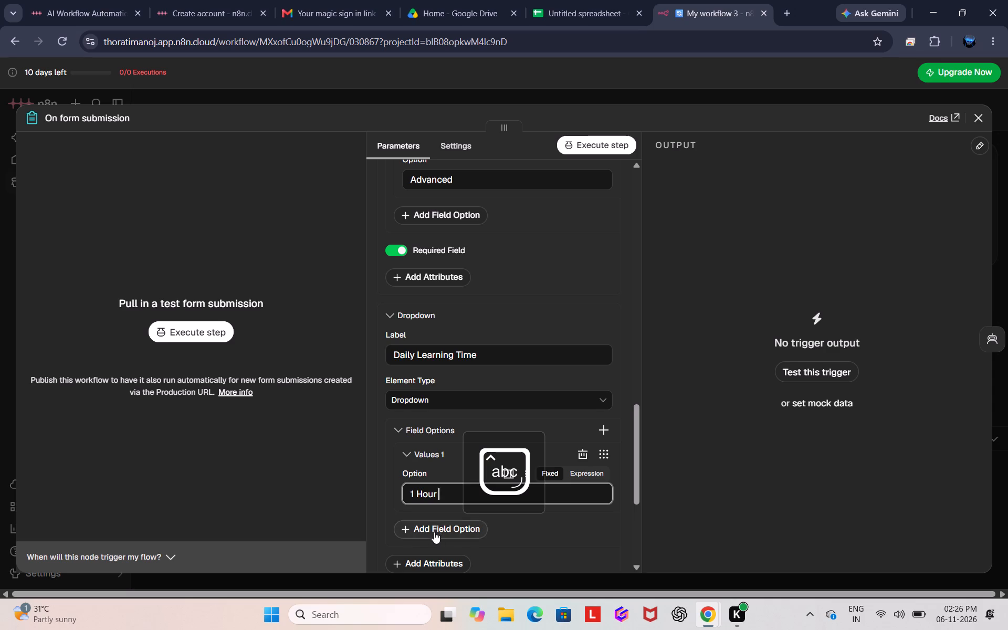
# Add a second, blank field option to the Daily Learning Time dropdown.
pyautogui.click(434, 530)
pyautogui.scroll(-1, 434, 530)
pyautogui.click(434, 530)
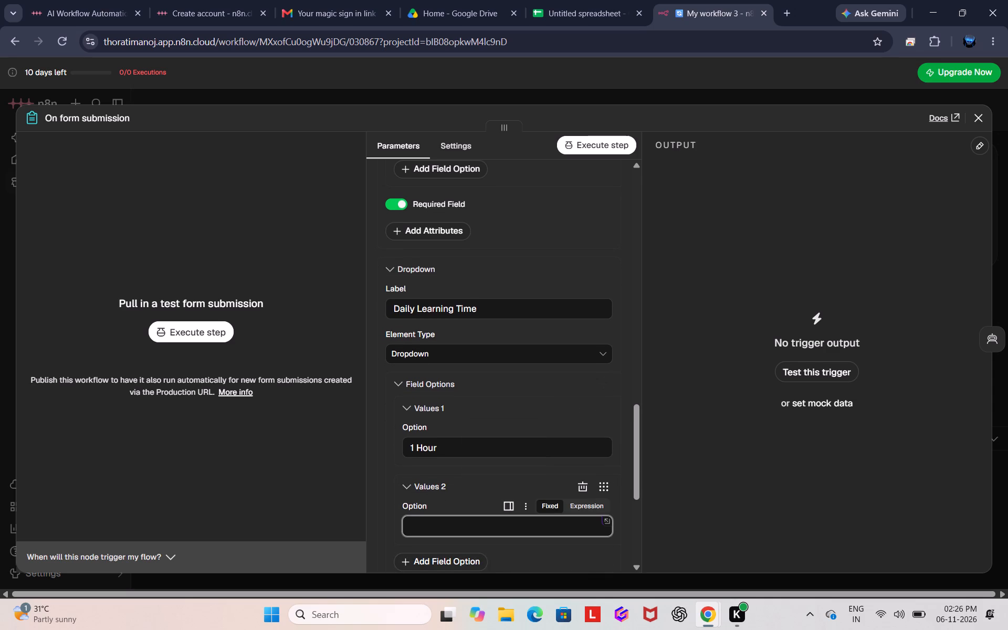
# Set the first field option of the Daily Learning Time dropdown to "30 mins".
pyautogui.click(415, 449)
pyautogui.press('BackSpace')
pyautogui.press('BackSpace')
pyautogui.write('30')
pyautogui.press('space')
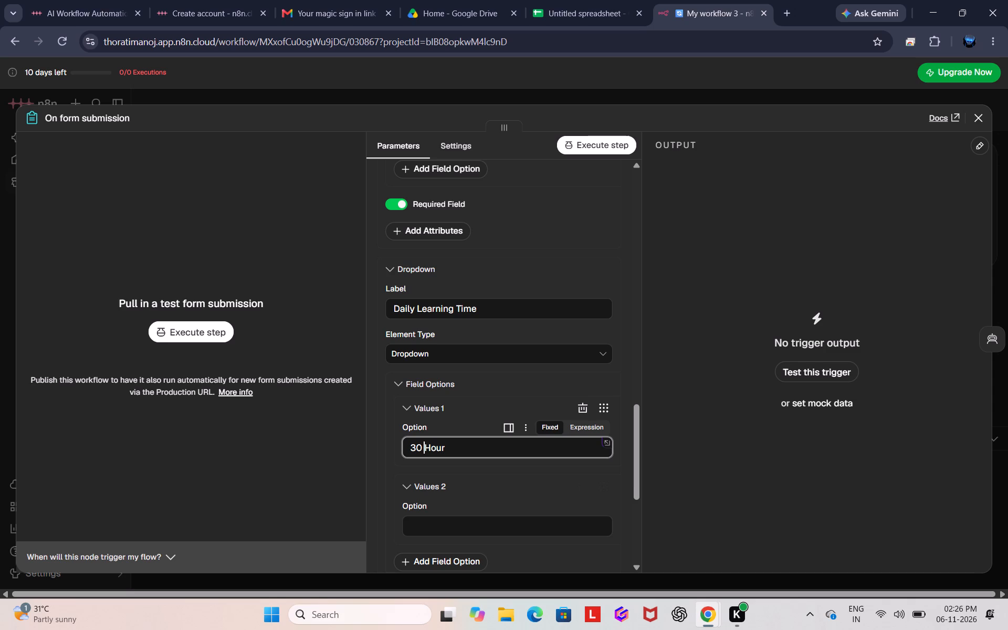
pyautogui.press('Right')
pyautogui.press('Right')
pyautogui.press('Right')
pyautogui.press('Right')
pyautogui.press('Right')
pyautogui.press('BackSpace')
pyautogui.press('BackSpace')
pyautogui.press('BackSpace')
pyautogui.press('BackSpace')
pyautogui.press('BackSpace')
pyautogui.write('mins')
# Enter "1 Hour" as the second field option of the Daily Learning Time dropdown.
pyautogui.click(415, 524)
pyautogui.write('1')
pyautogui.press('space')
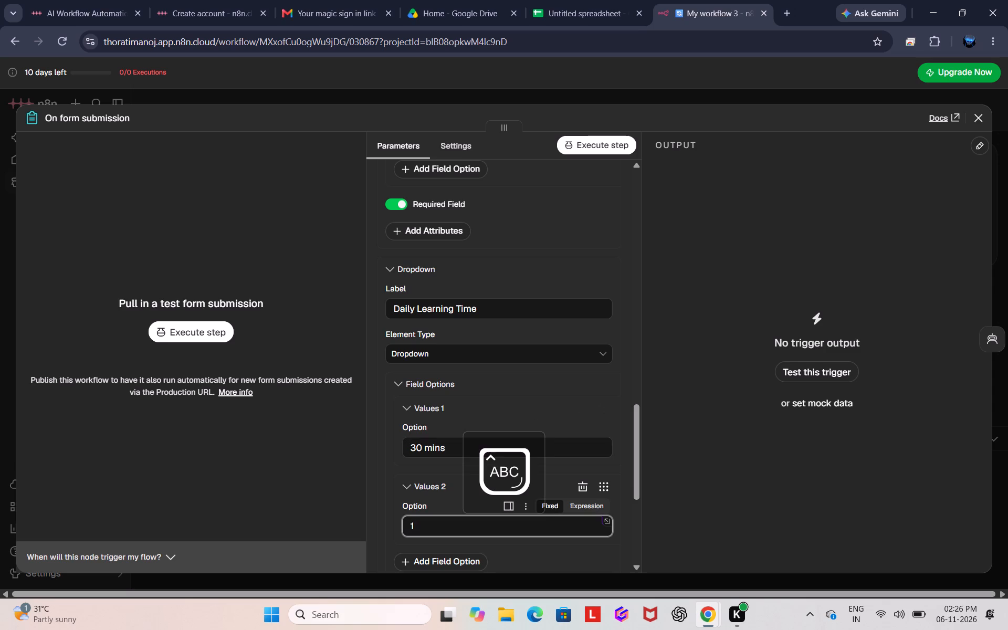
pyautogui.write('ur')
pyautogui.scroll(-1, 415, 524)
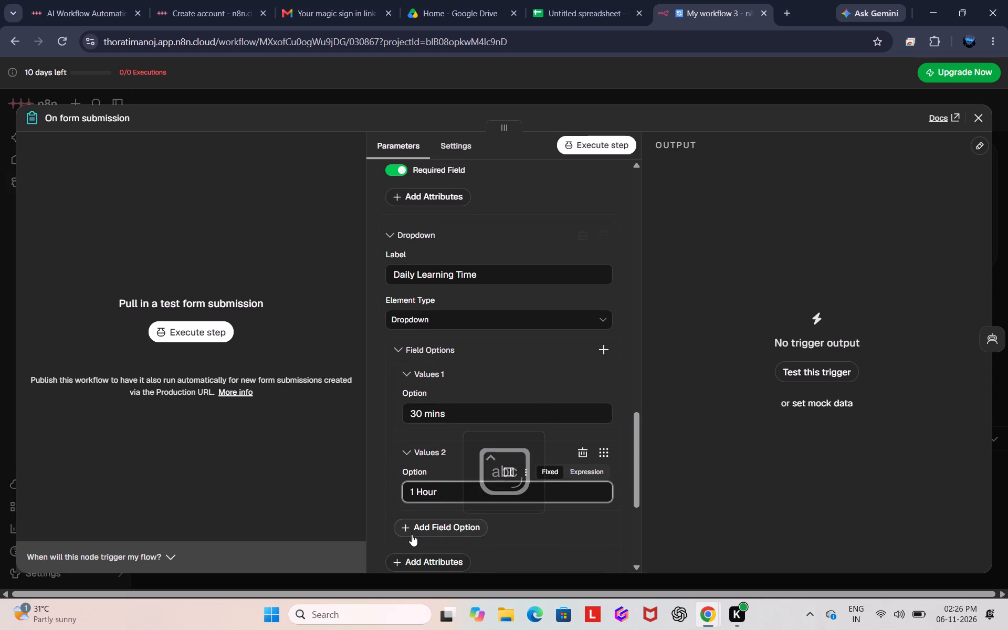
# Add "90 mins" as the third field option of the Daily Learning Time dropdown.
pyautogui.click(412, 530)
pyautogui.scroll(-1, 412, 530)
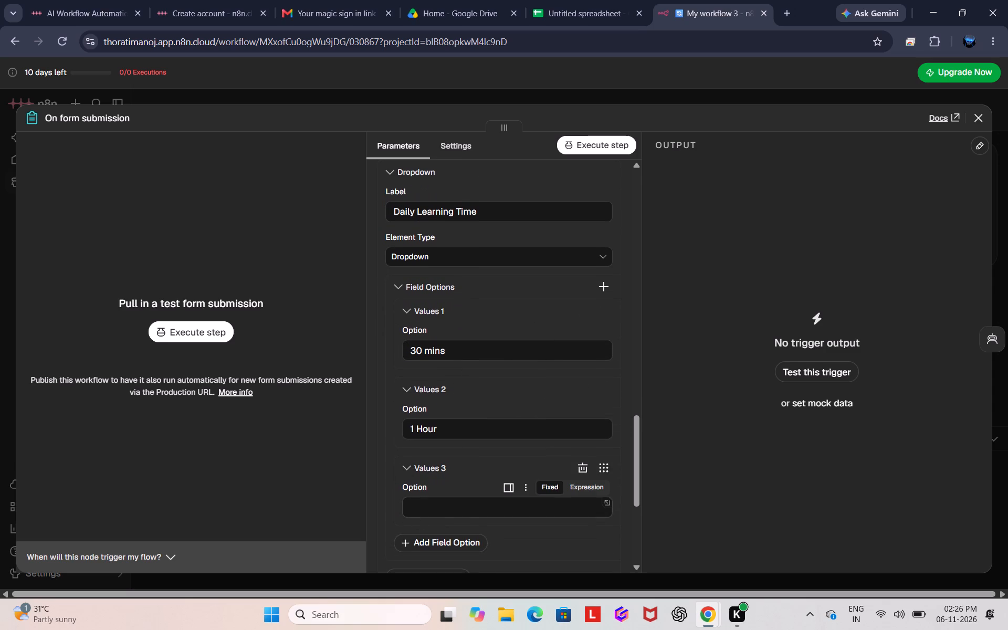
pyautogui.click(417, 512)
pyautogui.write('90')
pyautogui.press('space')
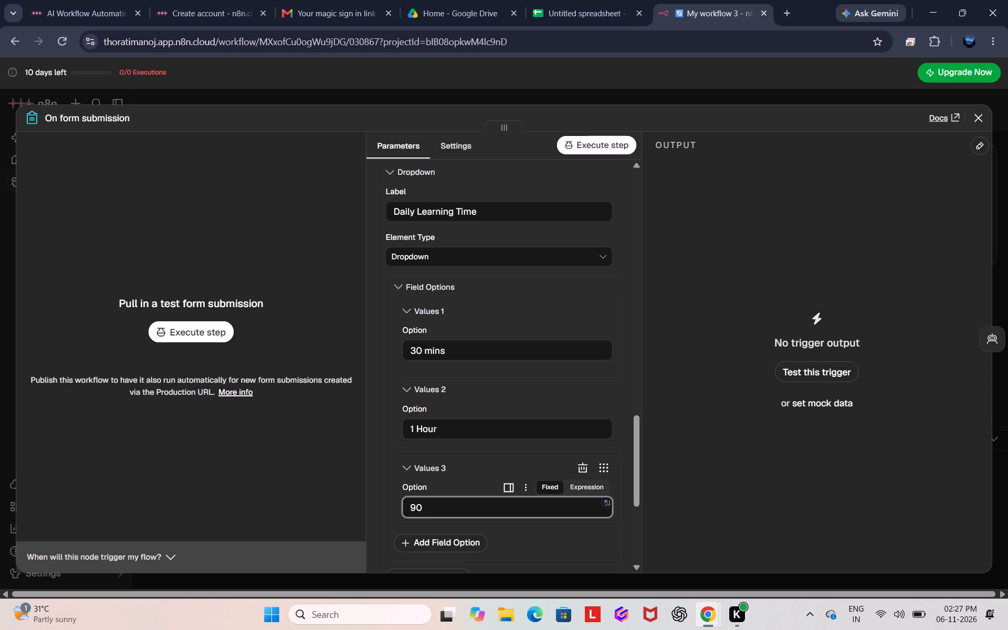
pyautogui.write('mind')
pyautogui.press('BackSpace')
pyautogui.press('s')
# Add "2 Hours" as the fourth field option of the Daily Learning Time dropdown.
pyautogui.scroll(-1, 417, 512)
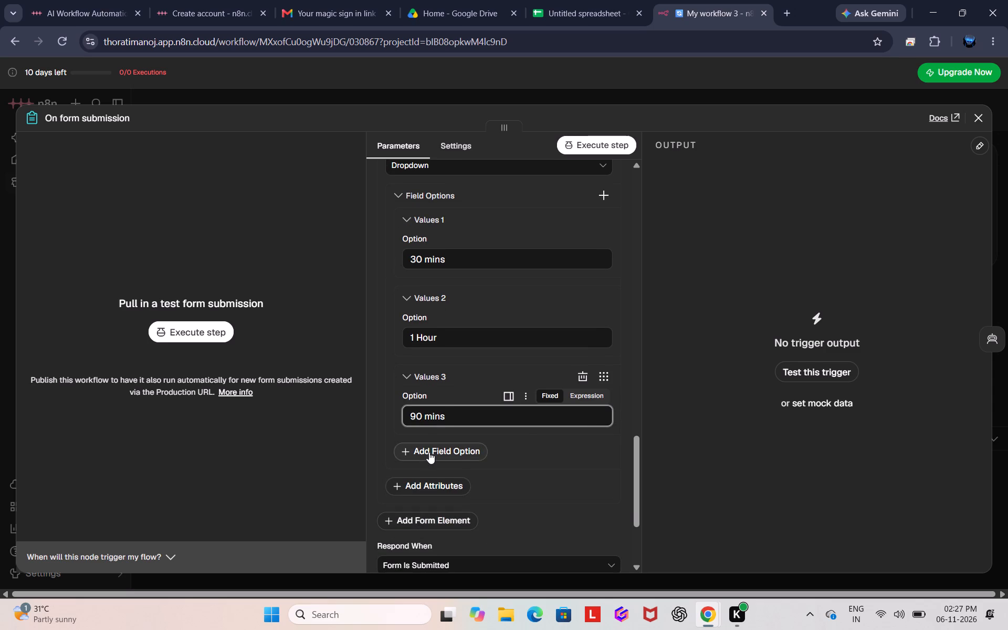
pyautogui.click(429, 452)
pyautogui.click(434, 494)
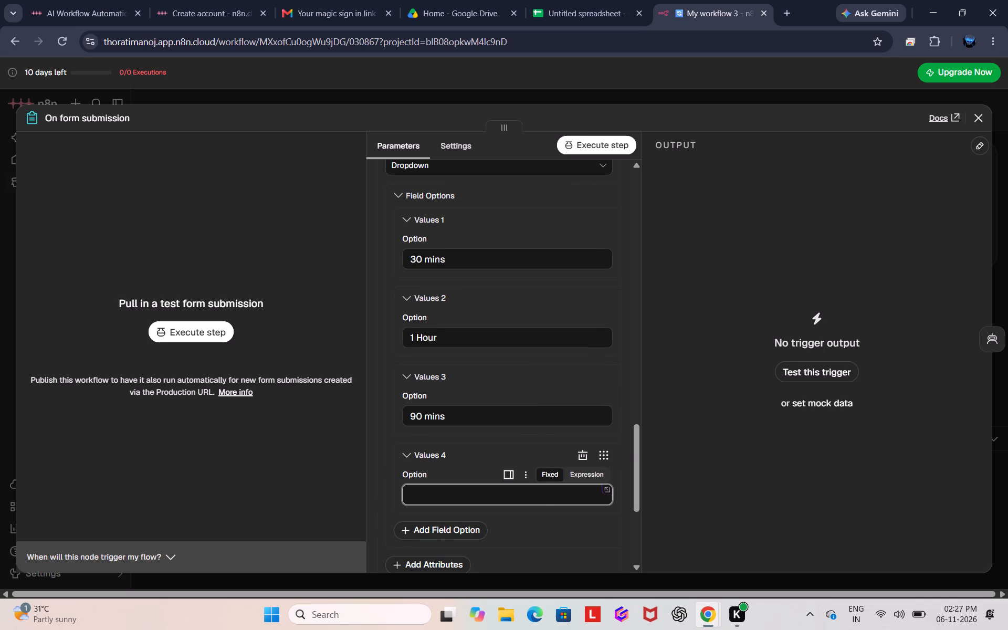
pyautogui.press('space')
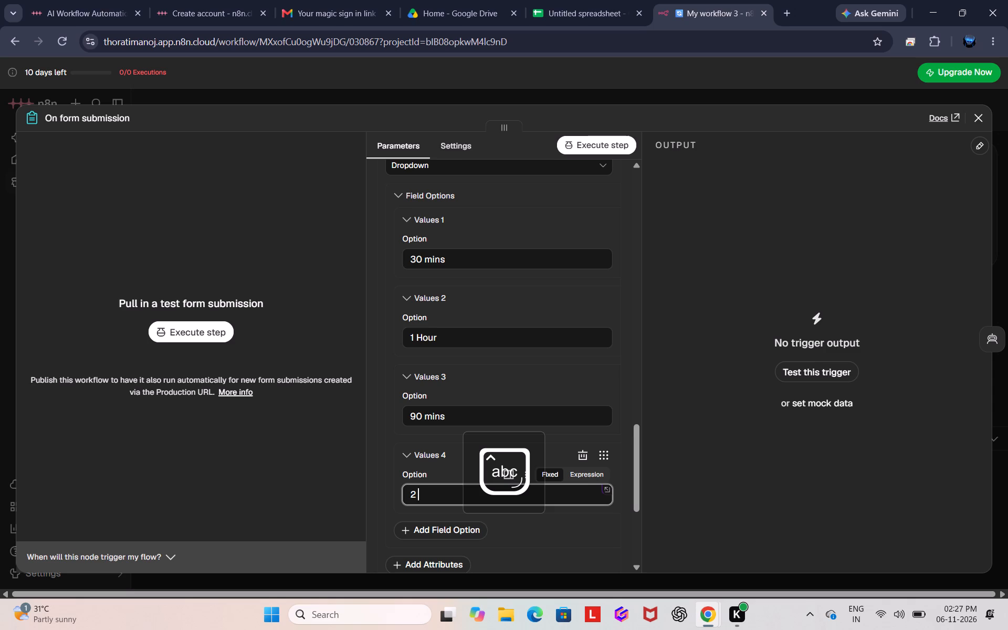
pyautogui.write('ours')
# Add the Required Field attribute to the Daily Learning Time dropdown and turn it on.
pyautogui.scroll(-2, 434, 494)
pyautogui.click(419, 464)
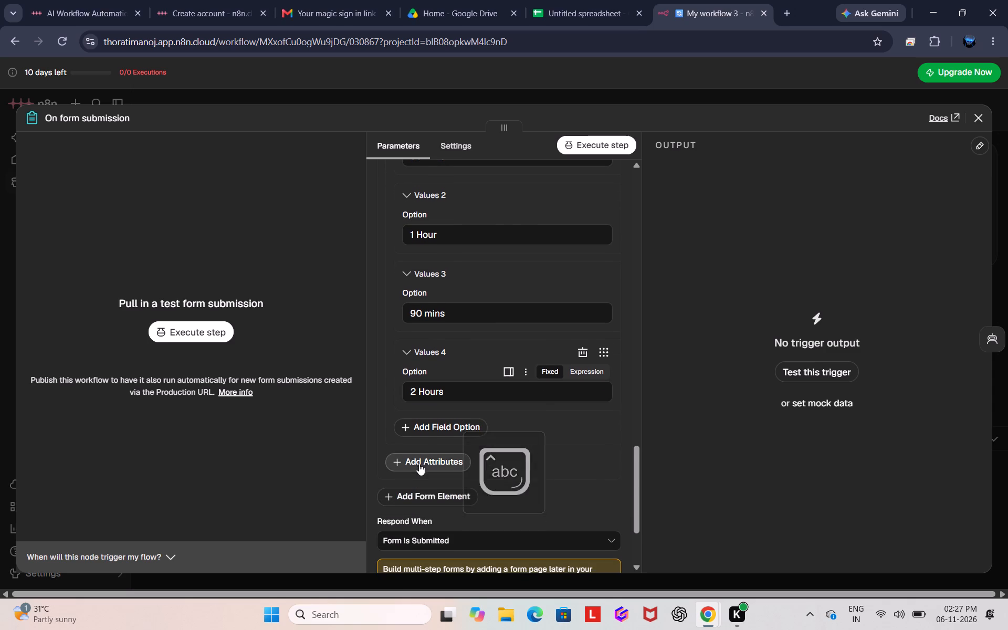
pyautogui.click(423, 529)
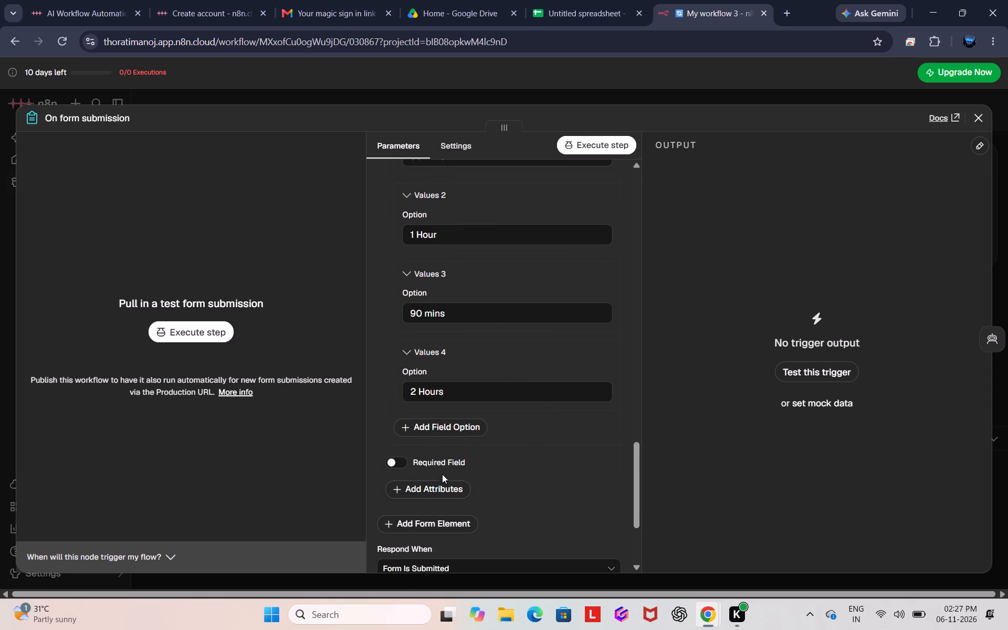
pyautogui.click(396, 463)
# Add a new form element below the Daily Learning Time dropdown and open its label for editing.
pyautogui.scroll(-1, 407, 480)
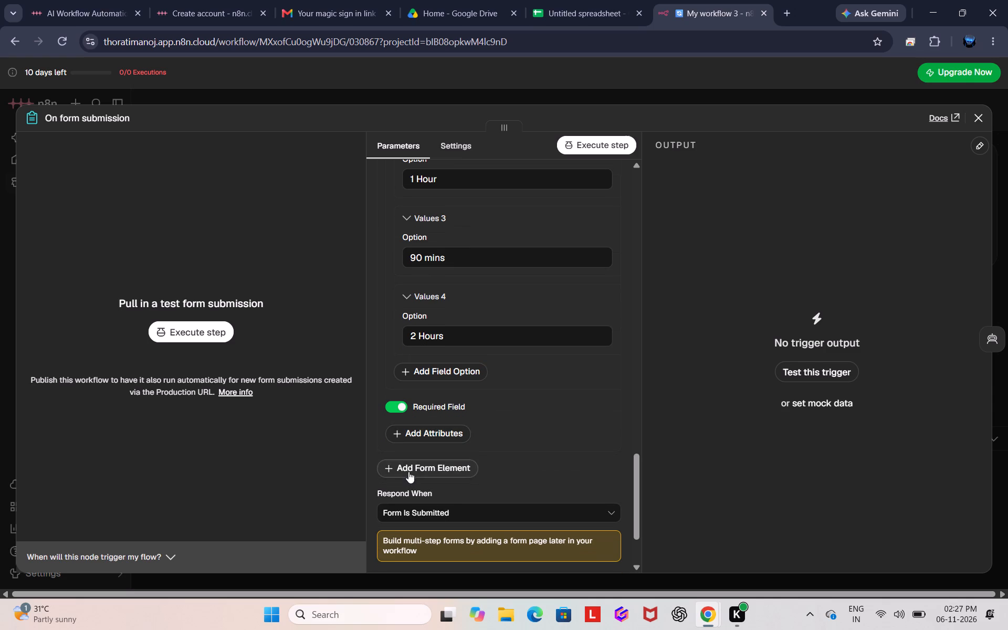
pyautogui.click(408, 471)
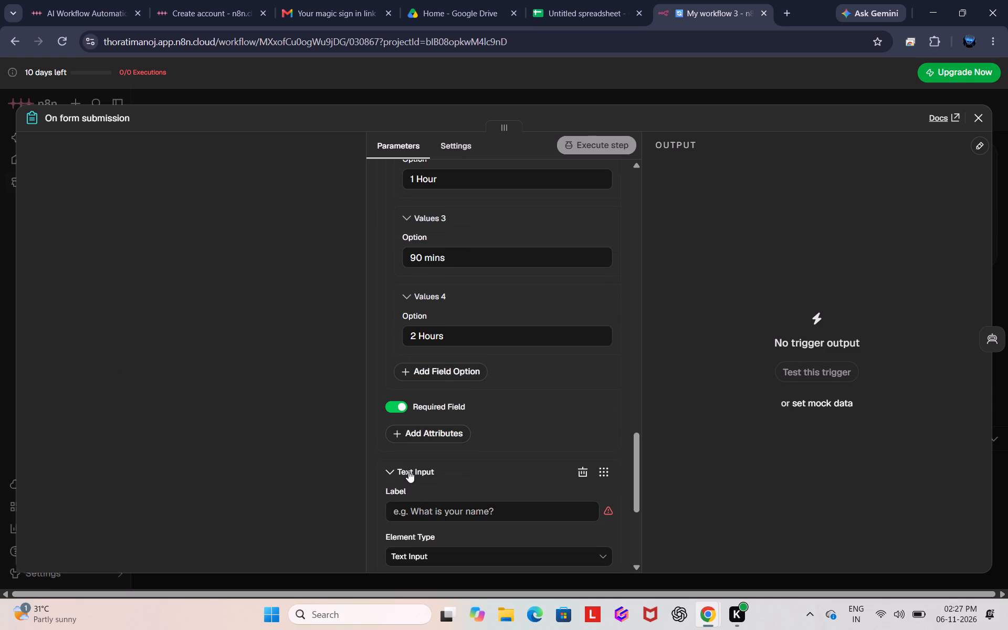
pyautogui.press('c')
pyautogui.click(427, 518)
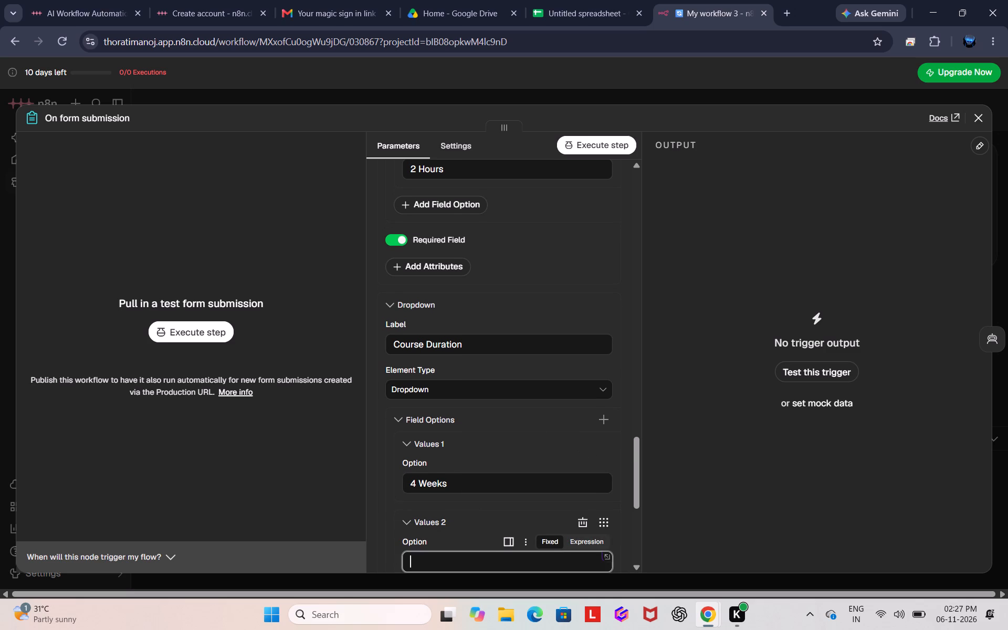
# Enter "8 weeks" as the second field option of the Course Duration dropdown.
pyautogui.write('8 e')
pyautogui.press('BackSpace')
pyautogui.write('weeks')
# Add a third, blank field option to the Course Duration dropdown.
pyautogui.scroll(-1, 419, 561)
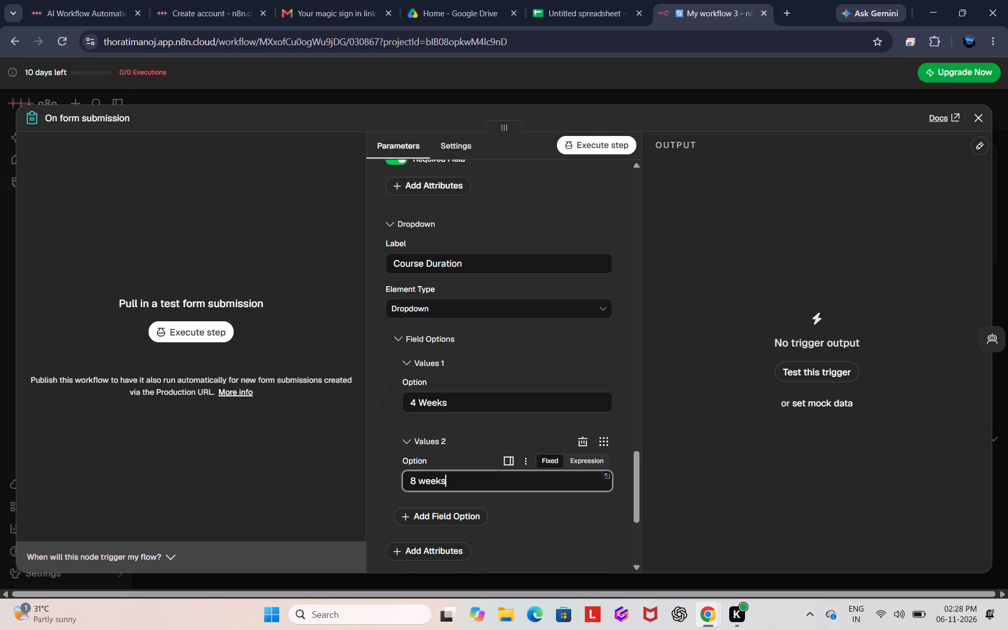
pyautogui.scroll(-1, 419, 561)
pyautogui.click(417, 509)
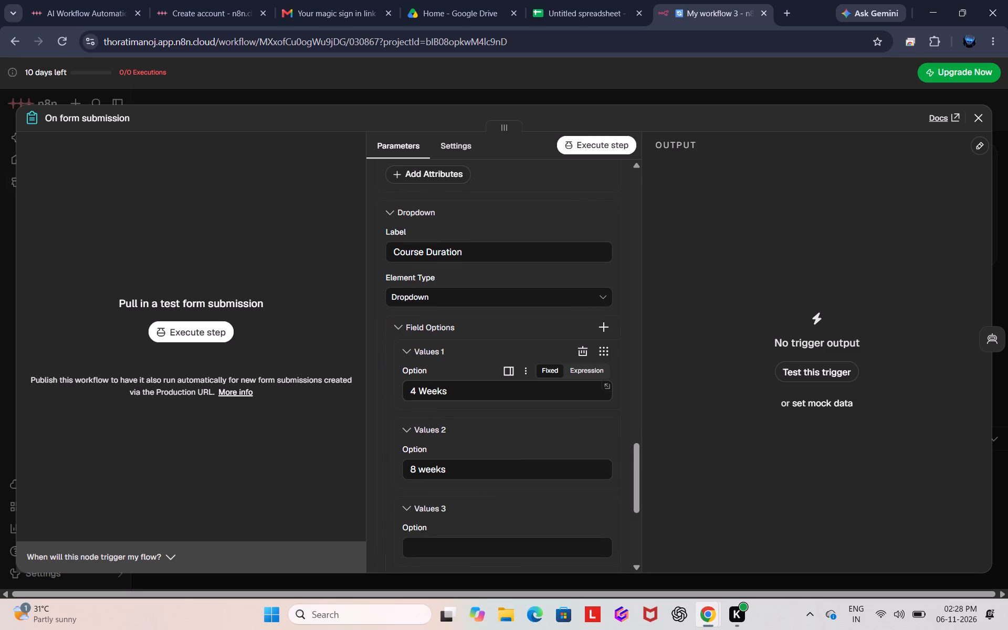
# Set the first field option of the Course Duration dropdown to "4 weeks" with a lowercase w.
pyautogui.click(427, 397)
pyautogui.press('BackSpace')
pyautogui.press('w')
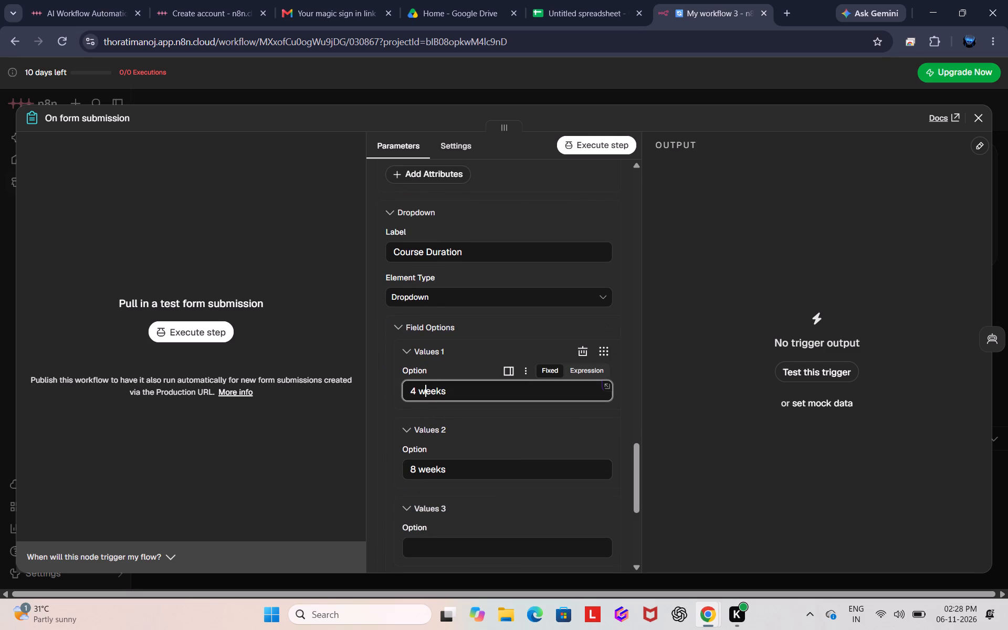
# Enter "12 weeks" as the third field option of the Course Duration dropdown.
pyautogui.click(441, 548)
pyautogui.scroll(-1, 441, 548)
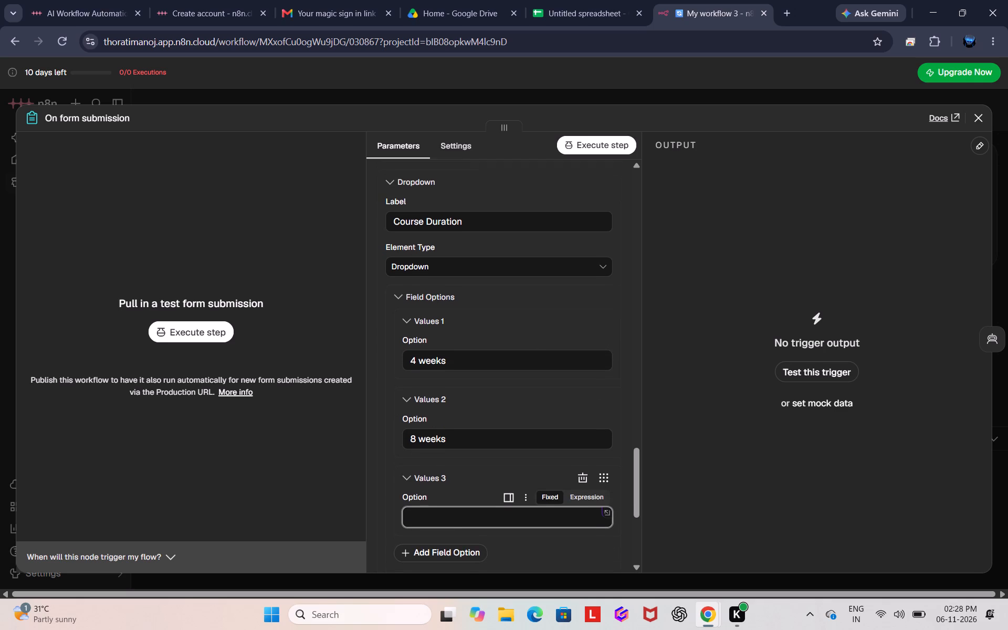
pyautogui.scroll(-1, 441, 548)
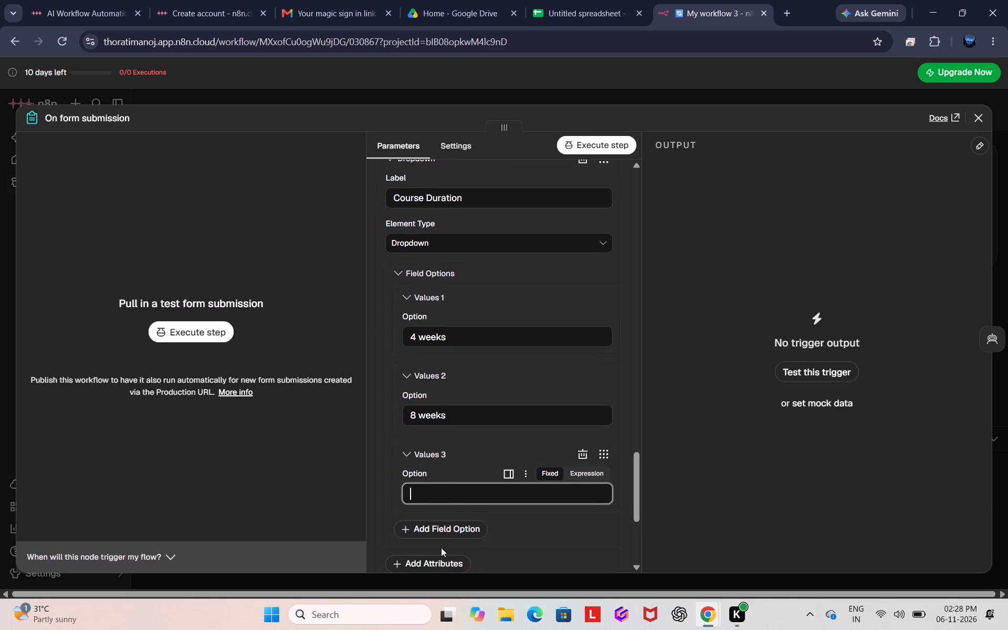
pyautogui.write('12')
pyautogui.press('space')
pyautogui.write('weeks')
# Add "24 weeks" as the fourth field option of the Course Duration dropdown.
pyautogui.click(446, 522)
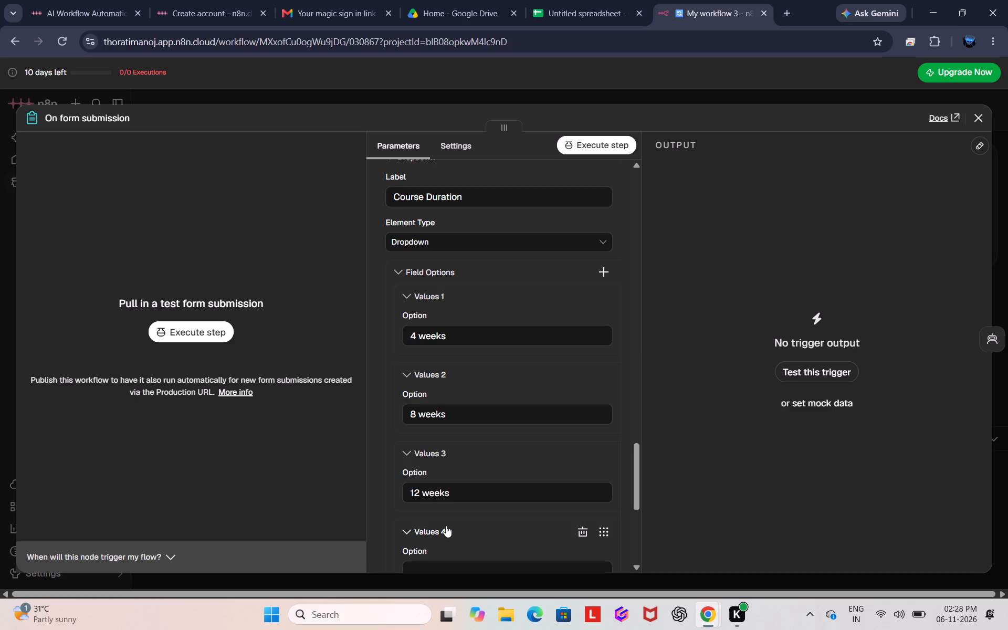
pyautogui.write('24')
pyautogui.scroll(-1, 446, 526)
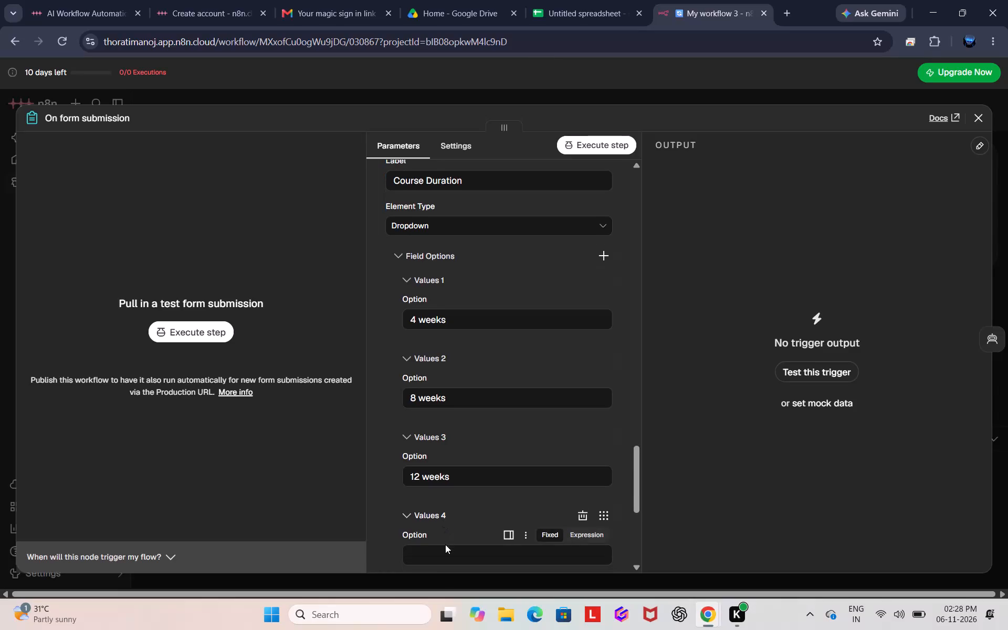
pyautogui.click(445, 547)
pyautogui.write('24 weeks')
# Add the Required Field attribute to the Course Duration dropdown and turn it on.
pyautogui.scroll(-1, 445, 547)
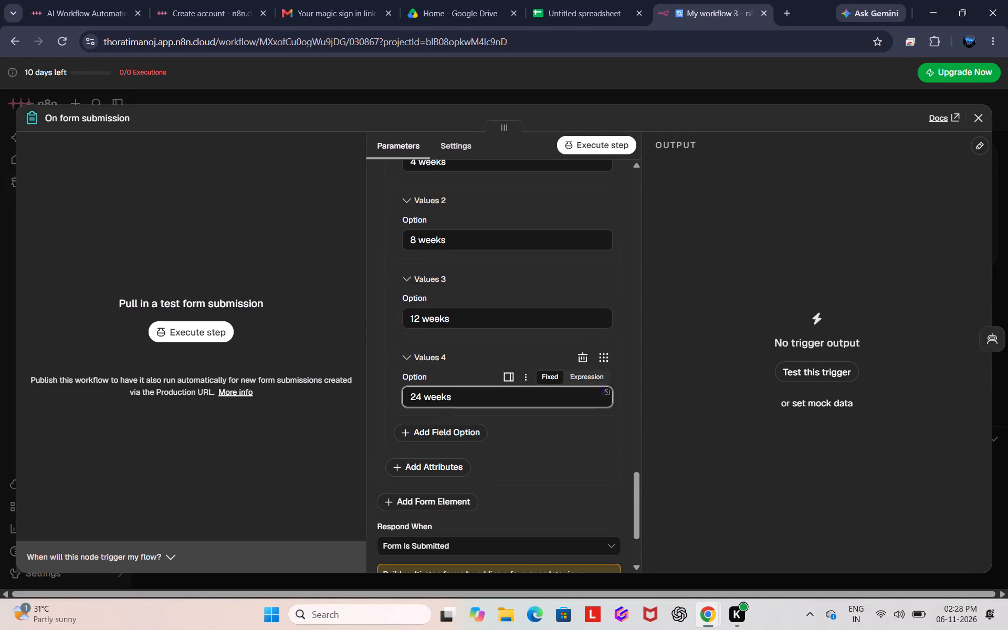
pyautogui.scroll(-1, 445, 547)
pyautogui.click(450, 468)
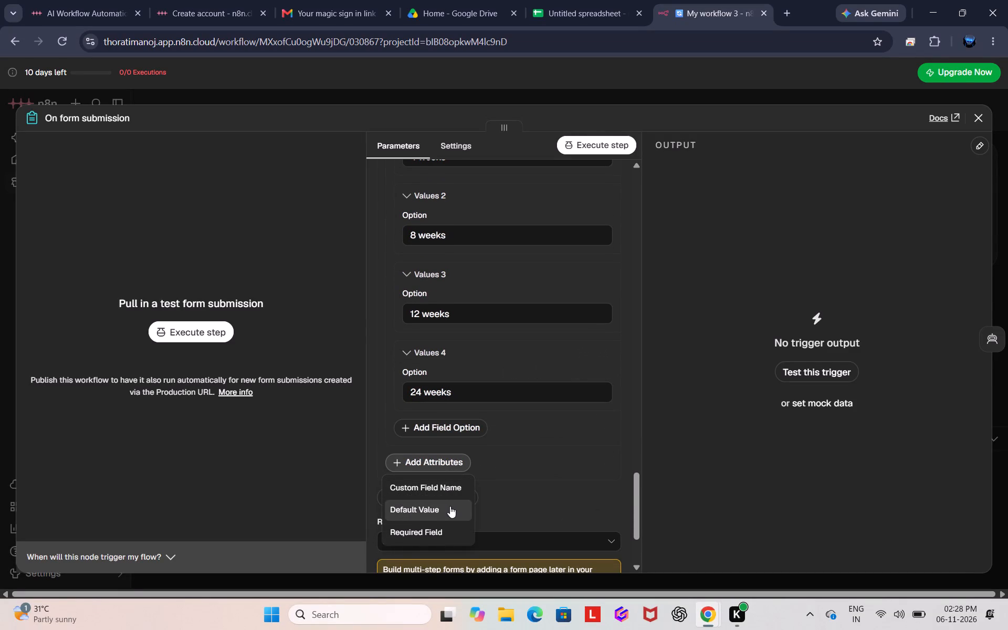
pyautogui.click(447, 533)
pyautogui.click(400, 463)
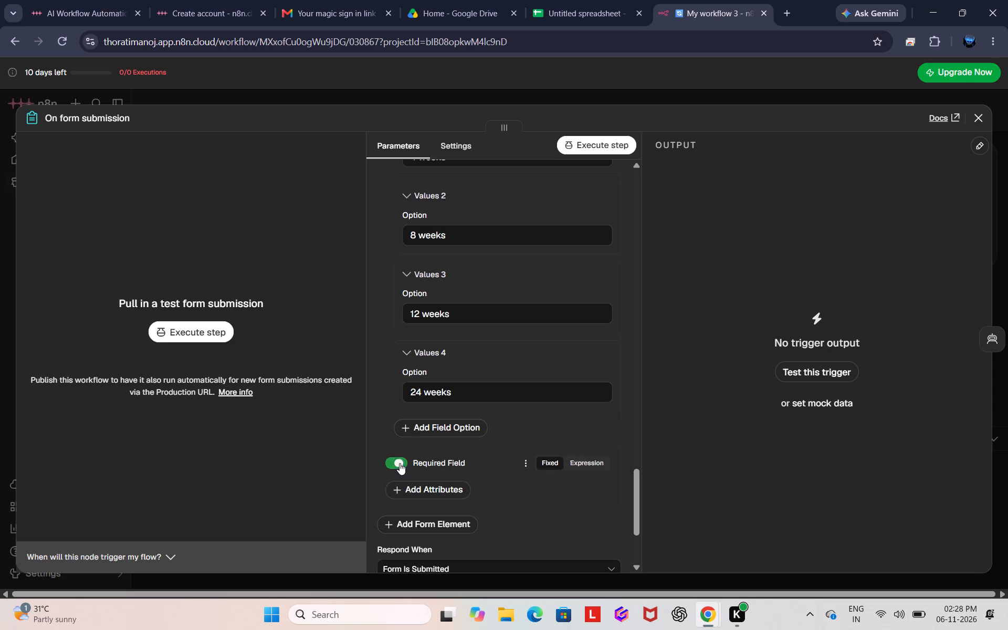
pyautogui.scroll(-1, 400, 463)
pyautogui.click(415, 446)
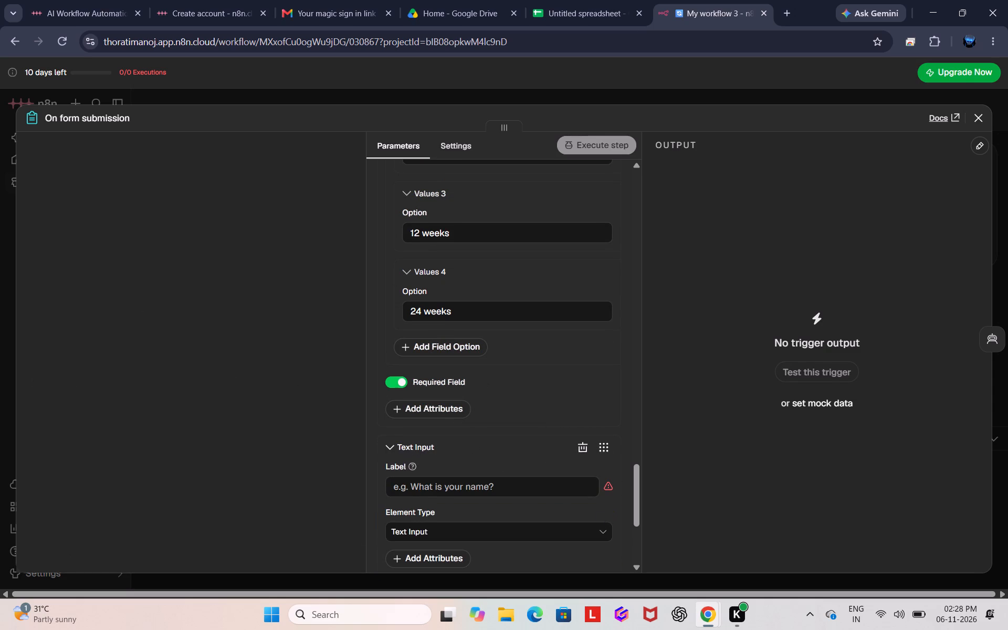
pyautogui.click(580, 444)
# Execute the On form submission step to test the registration form.
pyautogui.scroll(-1, 580, 444)
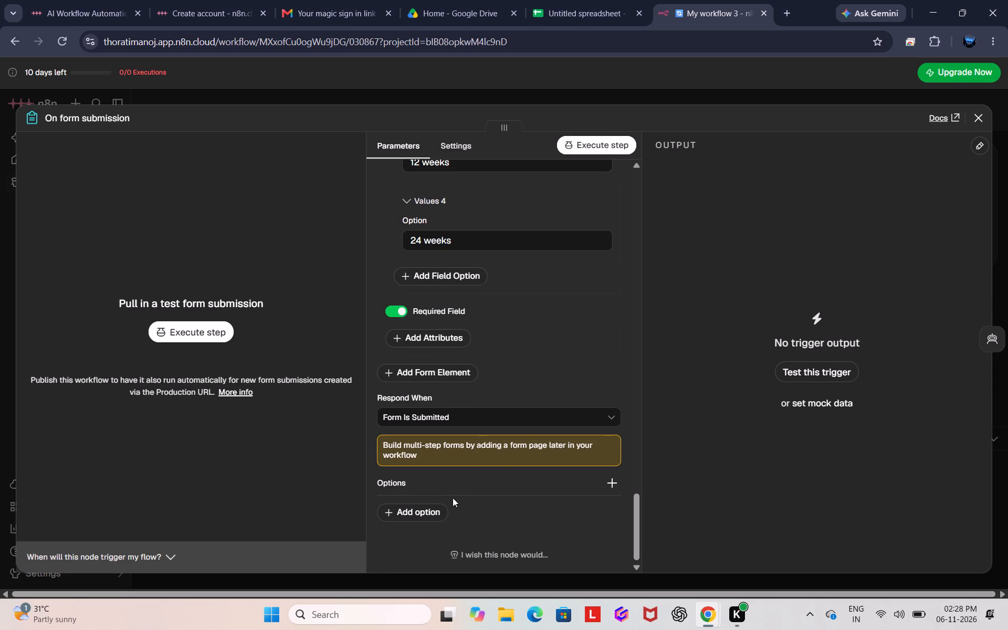
pyautogui.scroll(2, 539, 344)
pyautogui.click(581, 144)
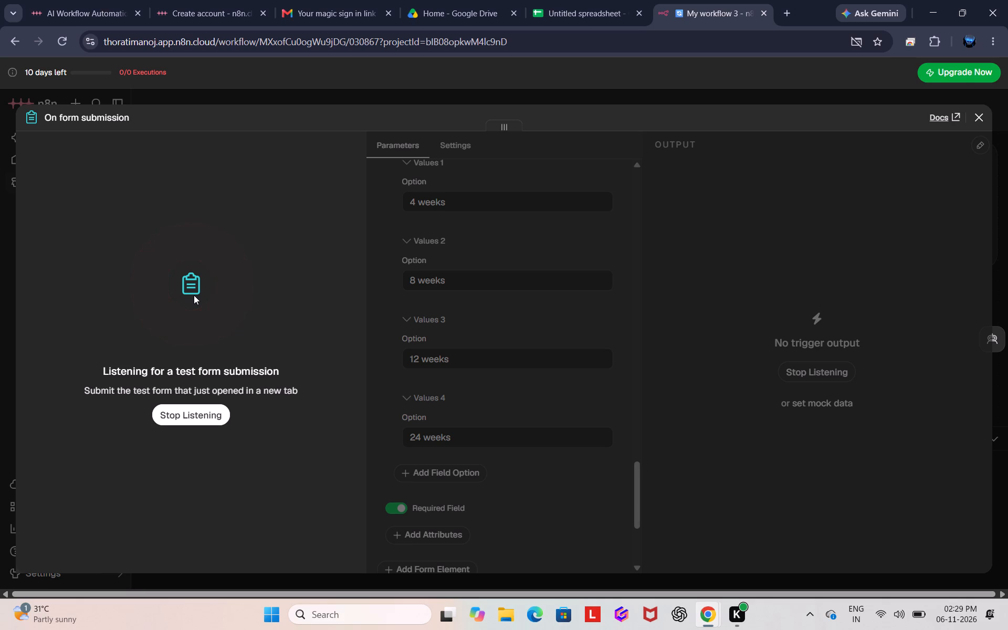
# Reload the workflow page.
pyautogui.click(57, 45)
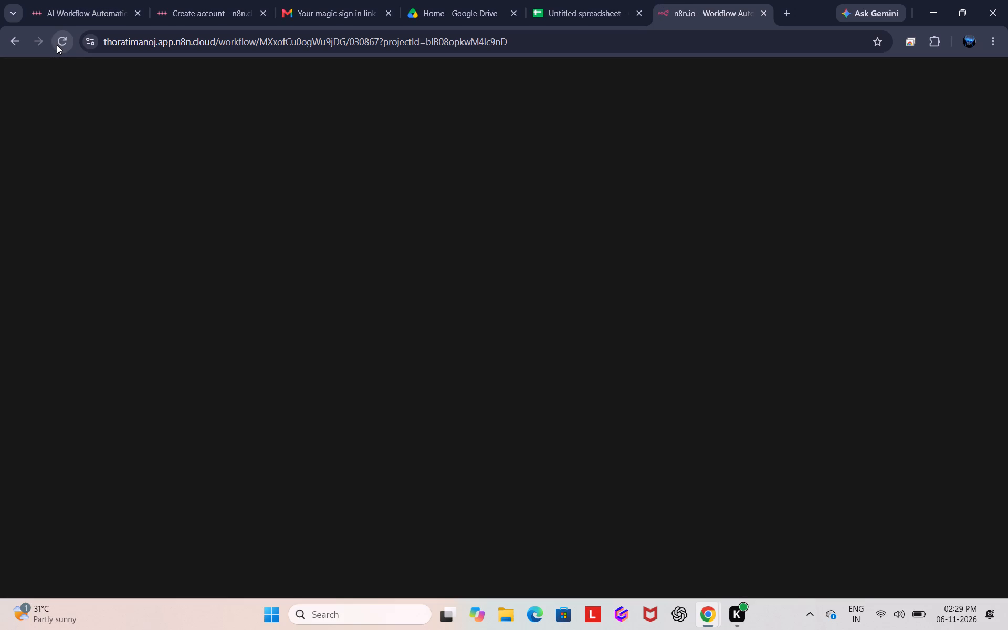
pyautogui.click(68, 38)
pyautogui.click(68, 38)
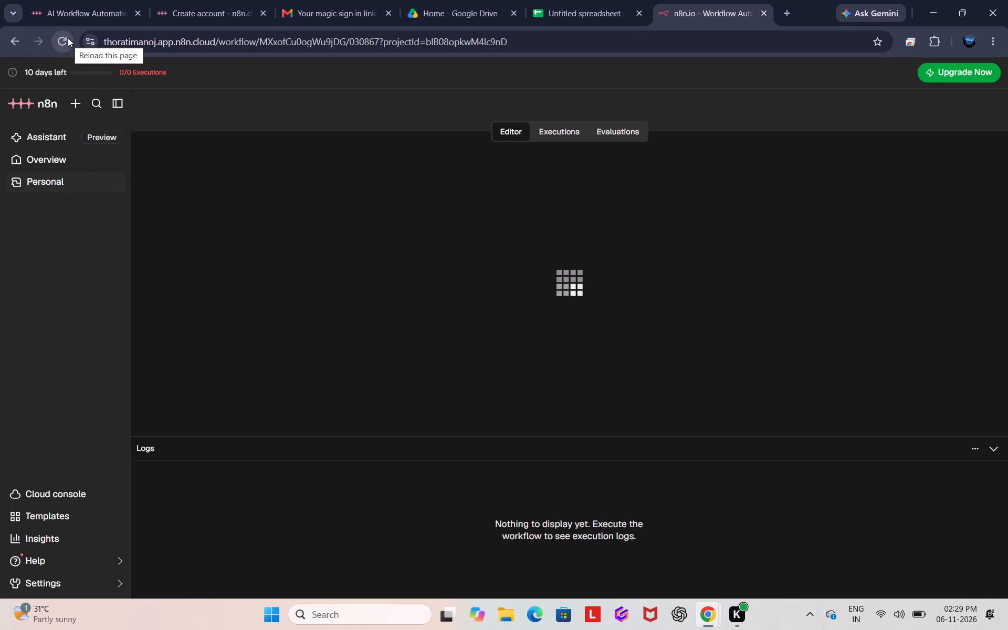
pyautogui.click(68, 38)
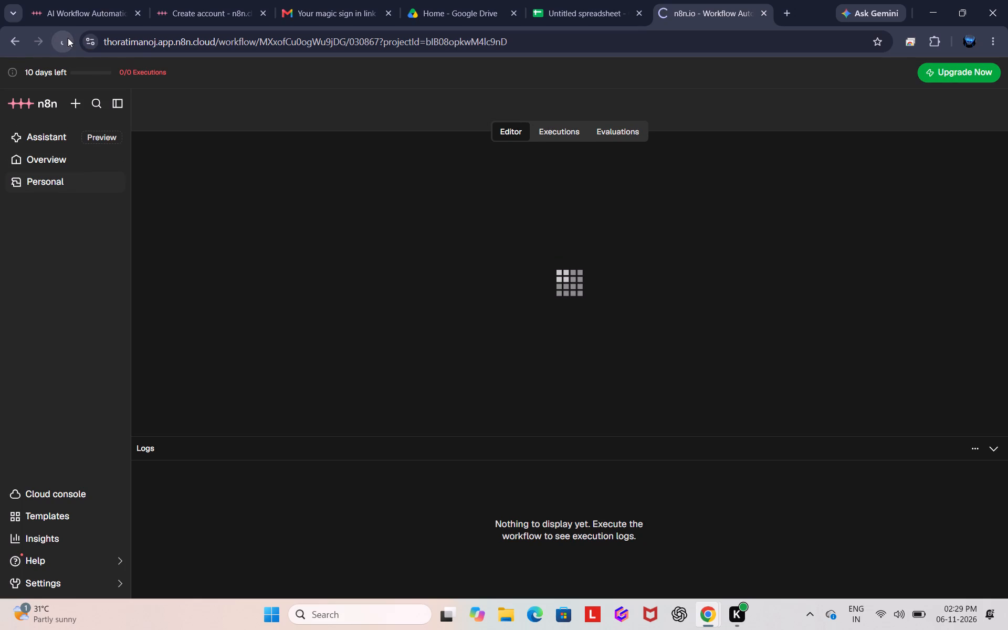
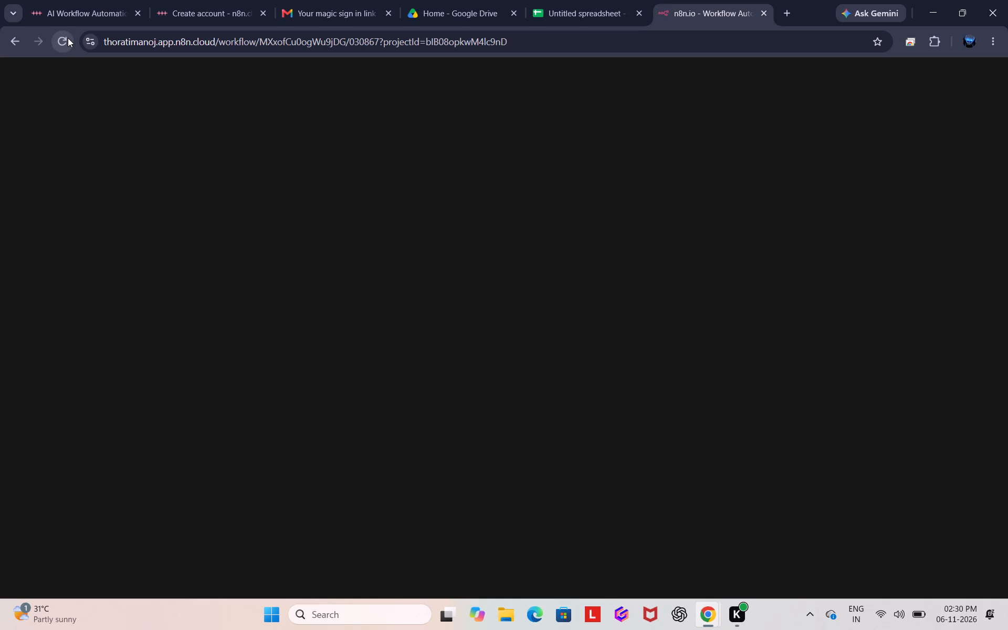
# Reload the blank n8n workflow page again.
pyautogui.click(68, 38)
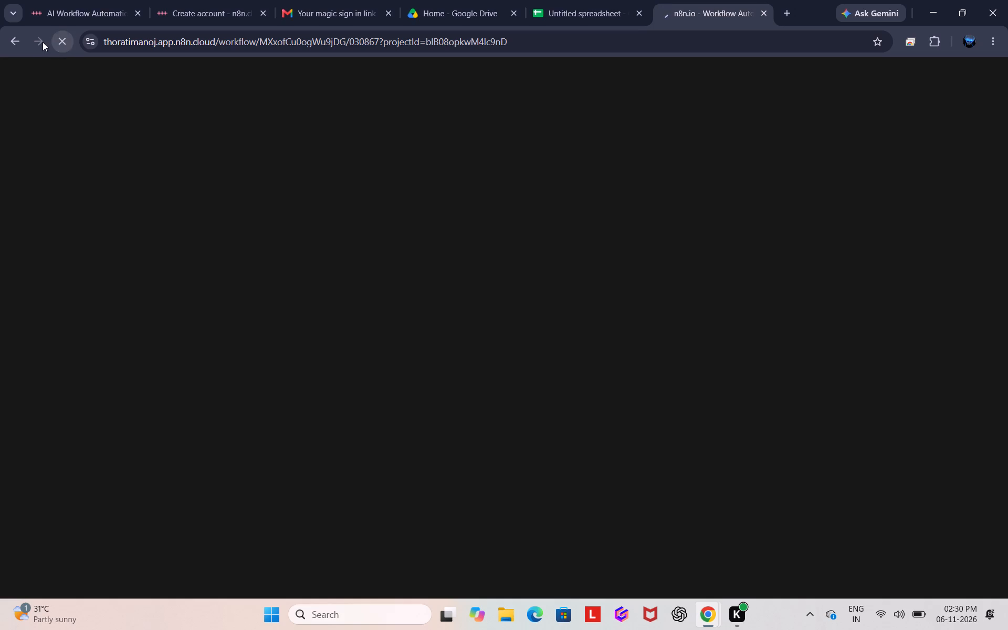
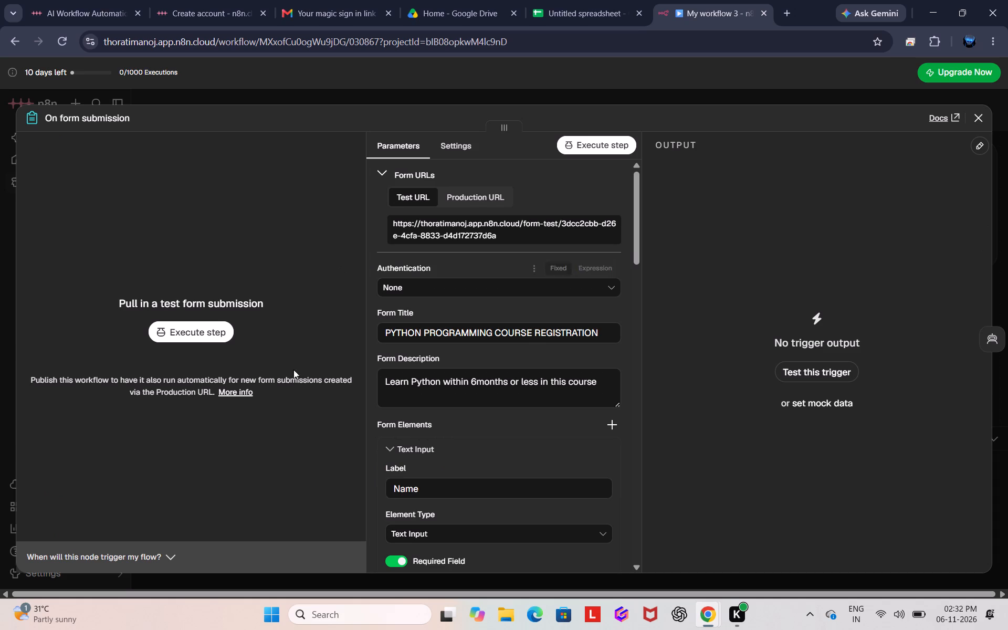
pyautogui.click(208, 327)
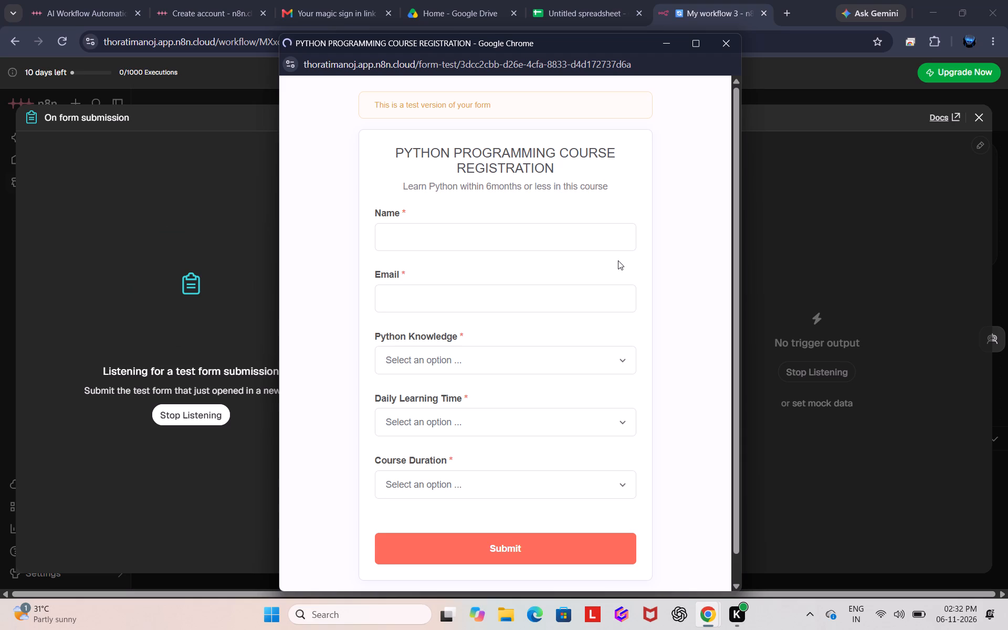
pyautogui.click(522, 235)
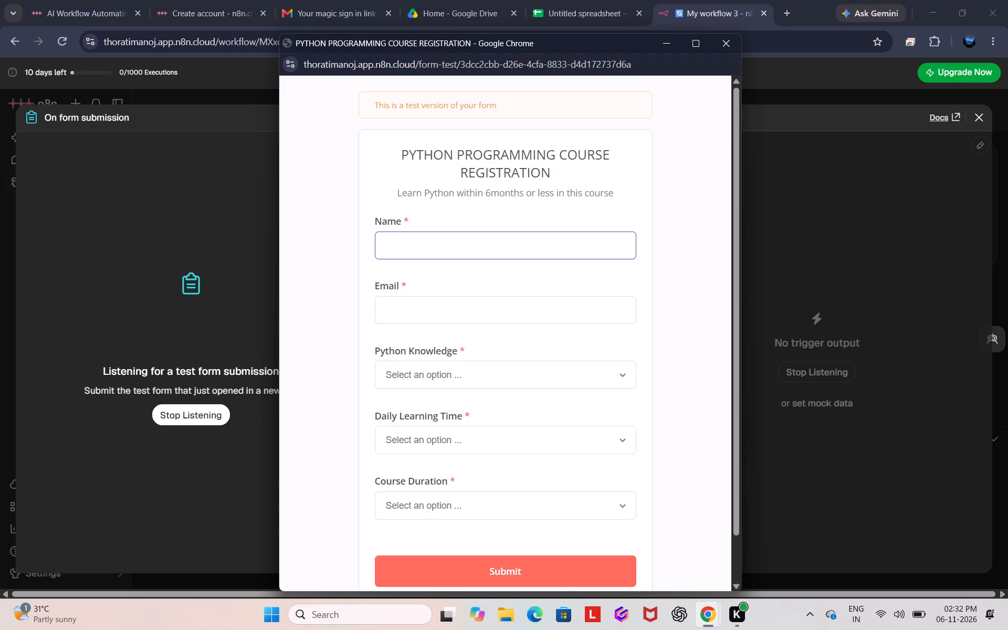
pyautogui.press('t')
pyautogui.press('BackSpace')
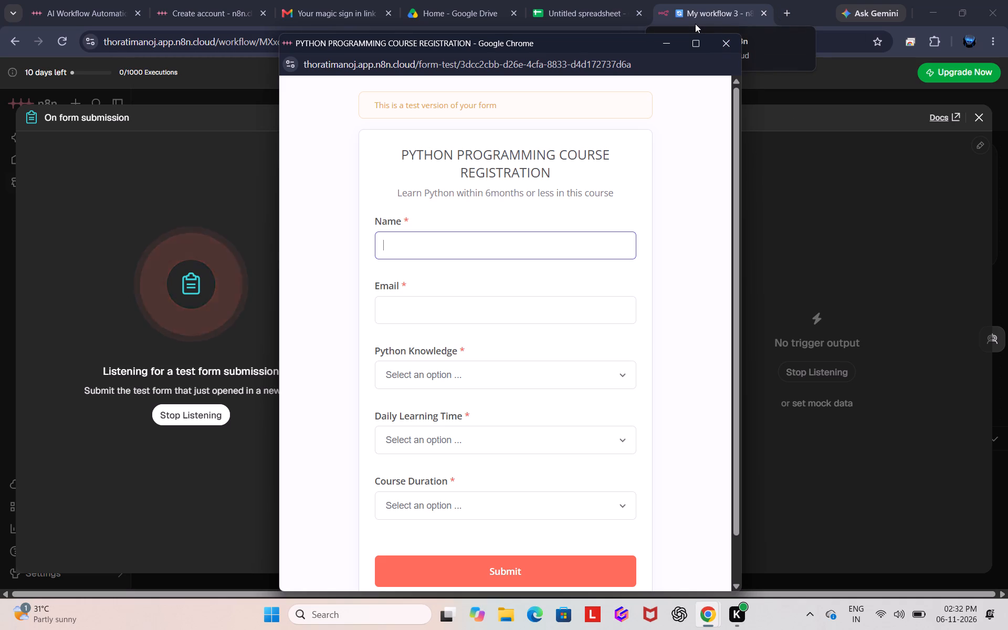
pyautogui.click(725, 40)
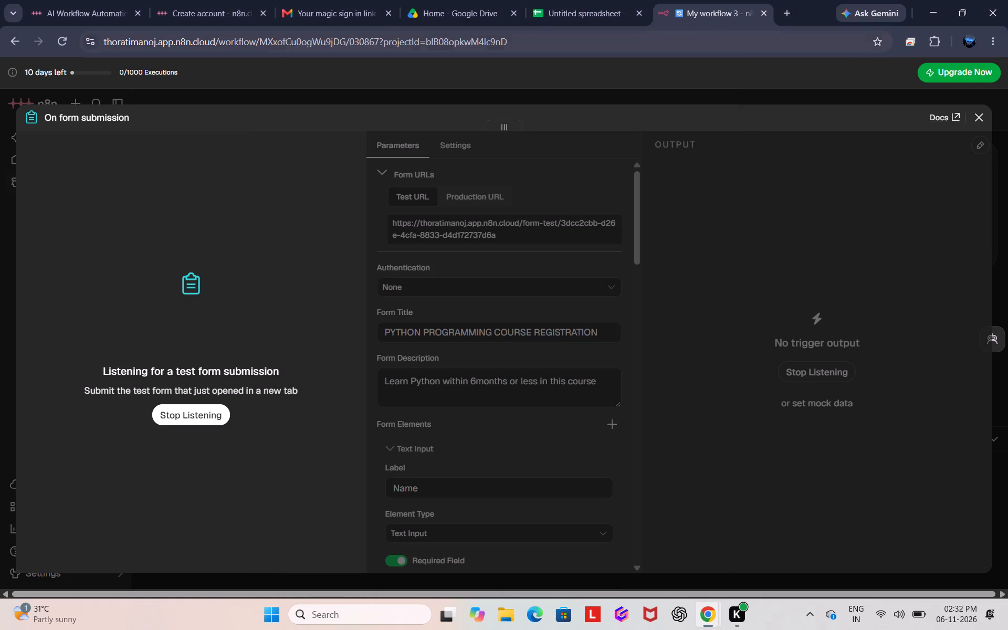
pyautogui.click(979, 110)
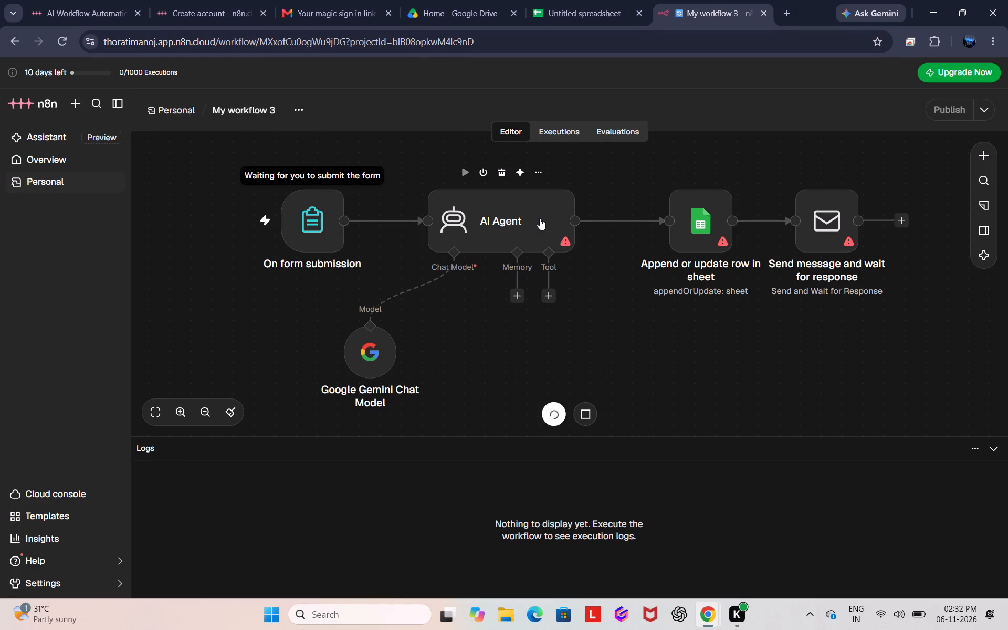
# Open the Append or update row in sheet node and start the Google sign-in for its credential.
pyautogui.doubleClick(707, 229)
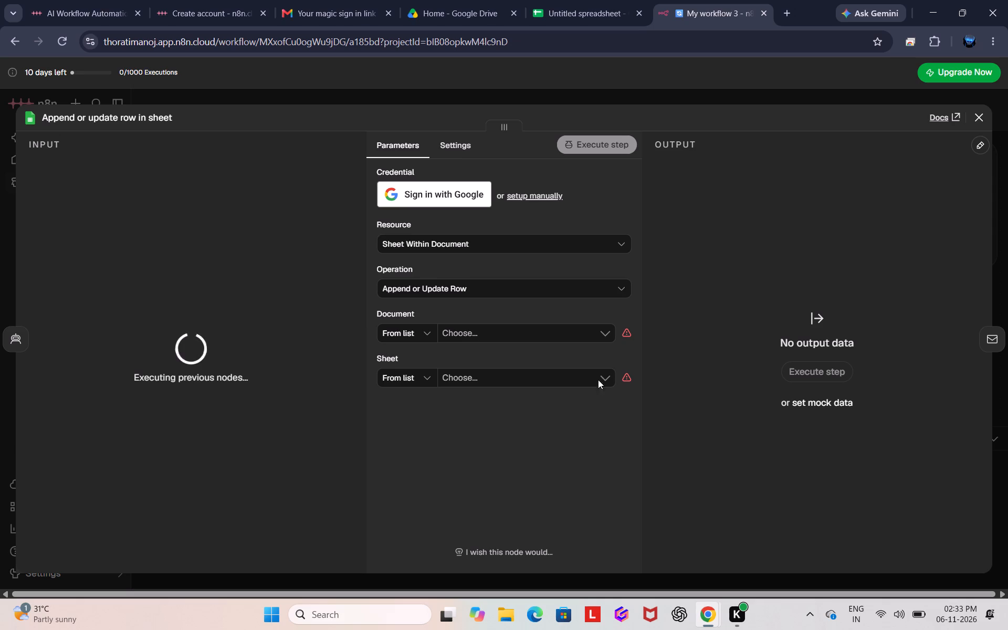
pyautogui.click(412, 331)
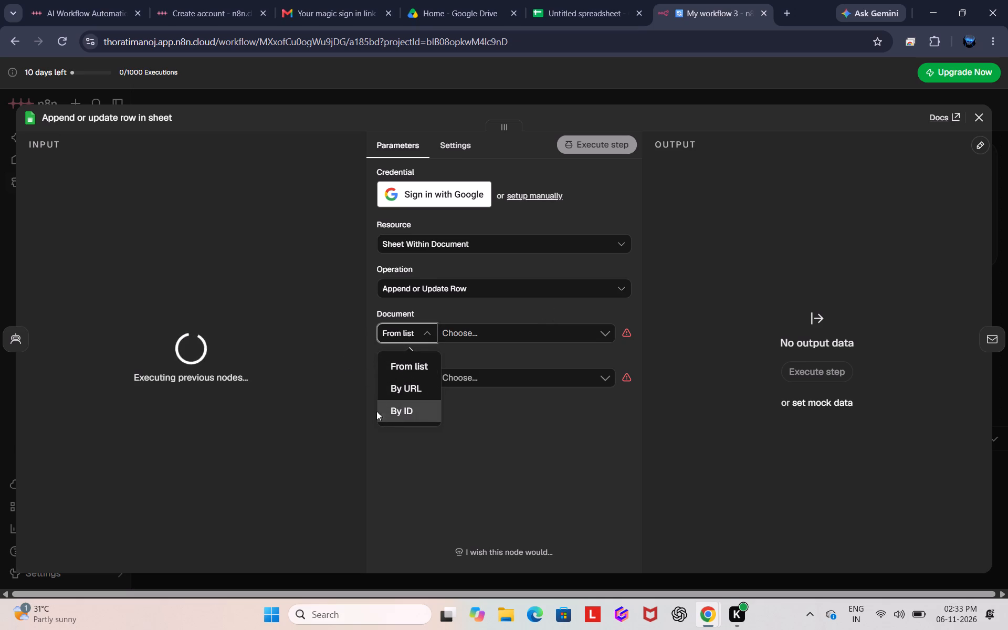
pyautogui.click(739, 390)
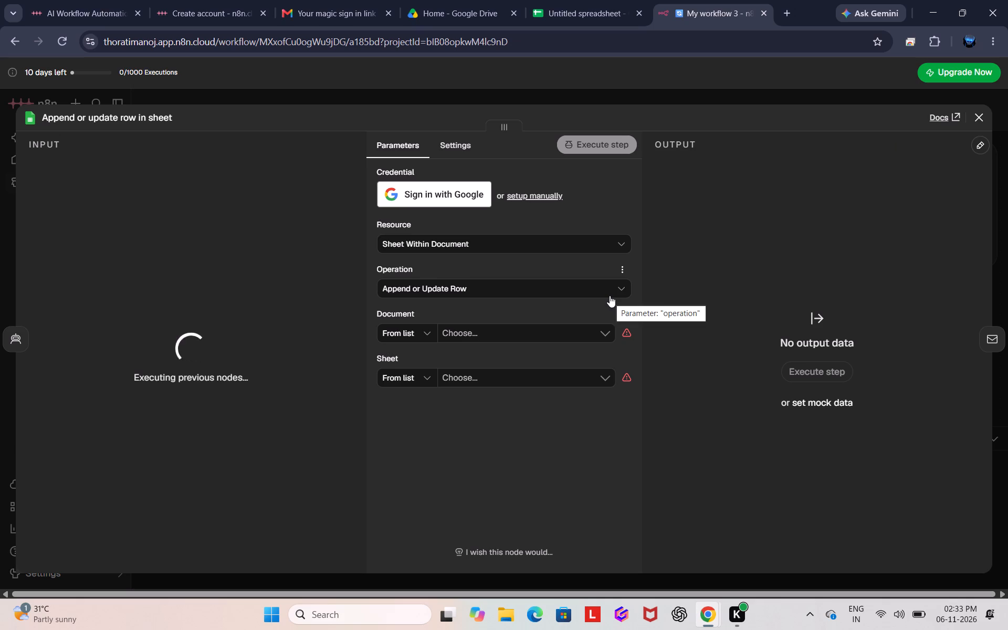
pyautogui.click(472, 195)
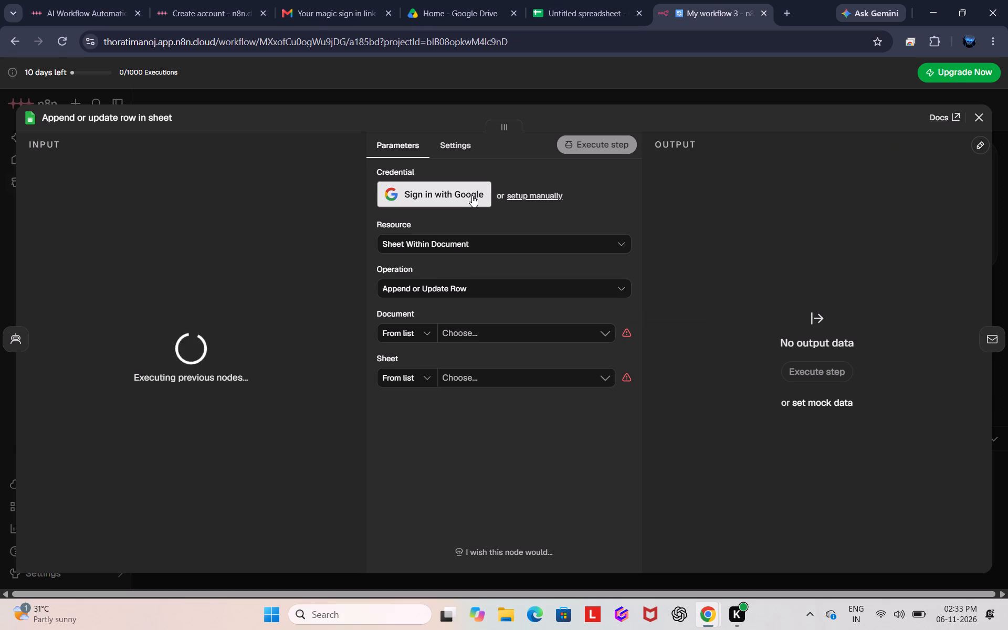
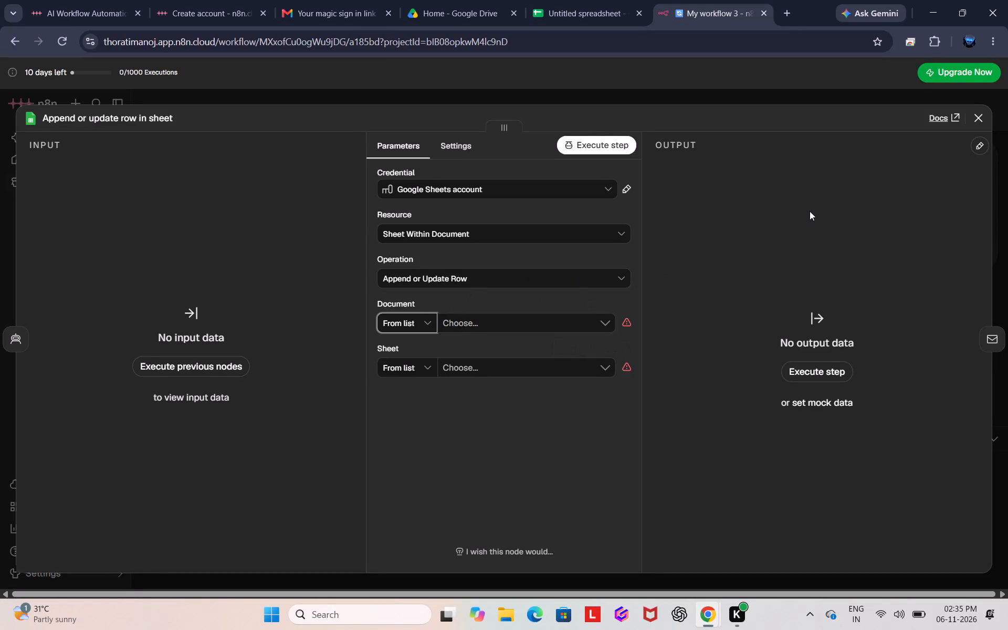
# Close and reopen the Append or update row in sheet node, and show the available choices for its Resource.
pyautogui.click(981, 108)
pyautogui.doubleClick(692, 219)
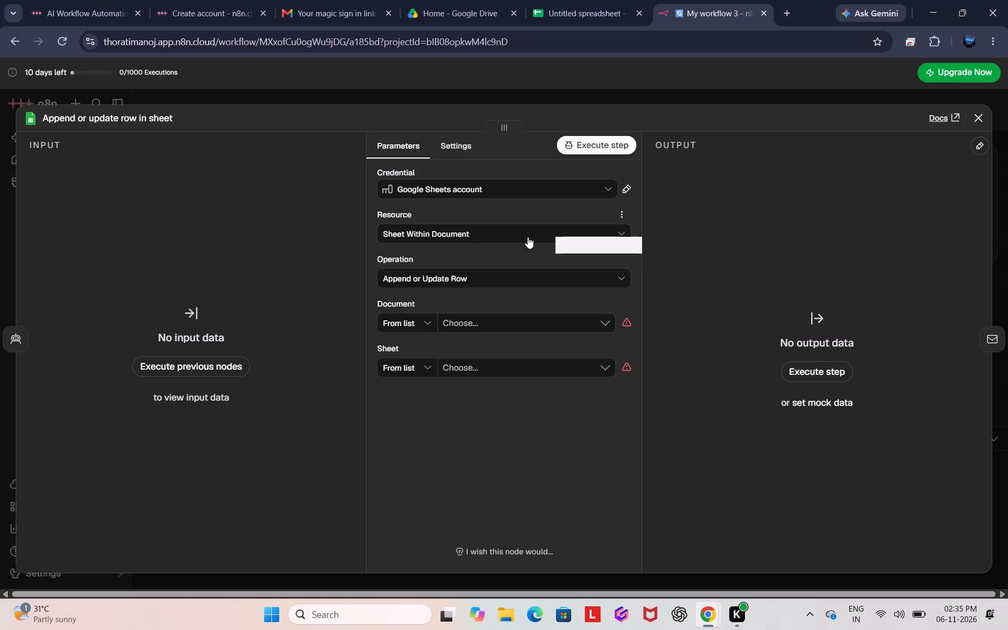
pyautogui.click(528, 237)
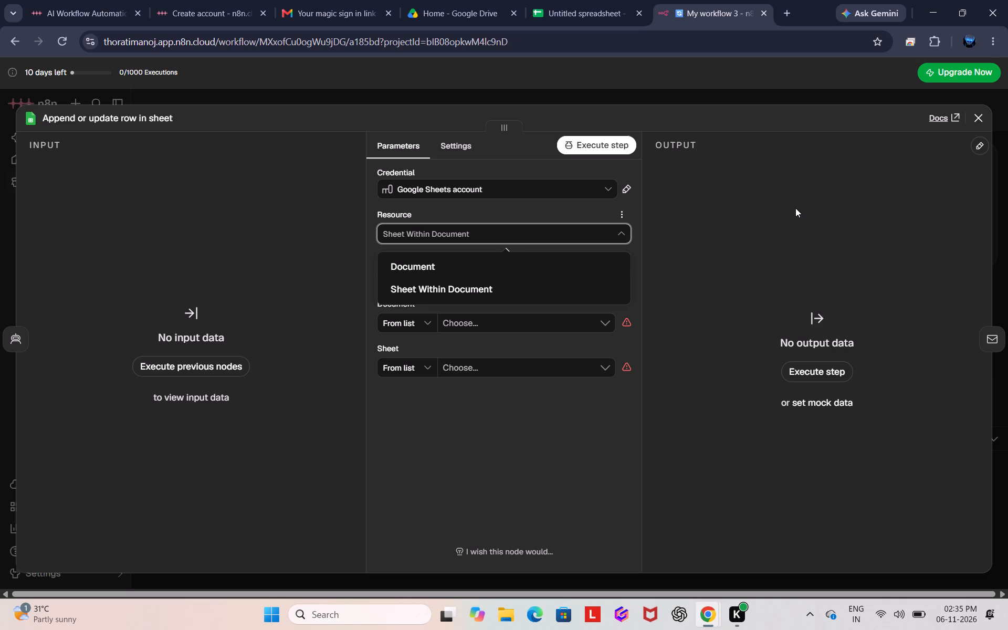
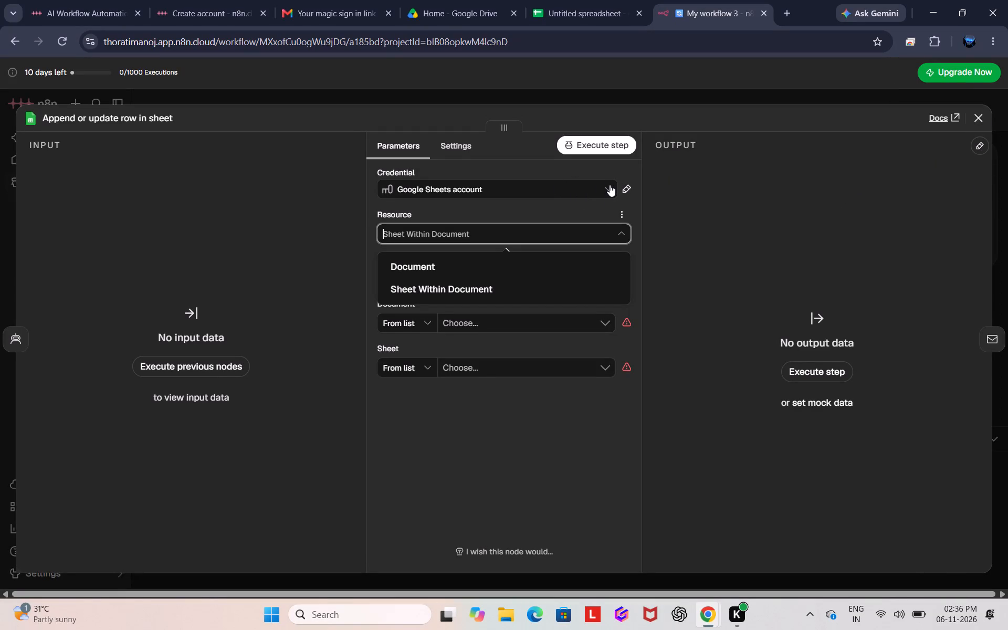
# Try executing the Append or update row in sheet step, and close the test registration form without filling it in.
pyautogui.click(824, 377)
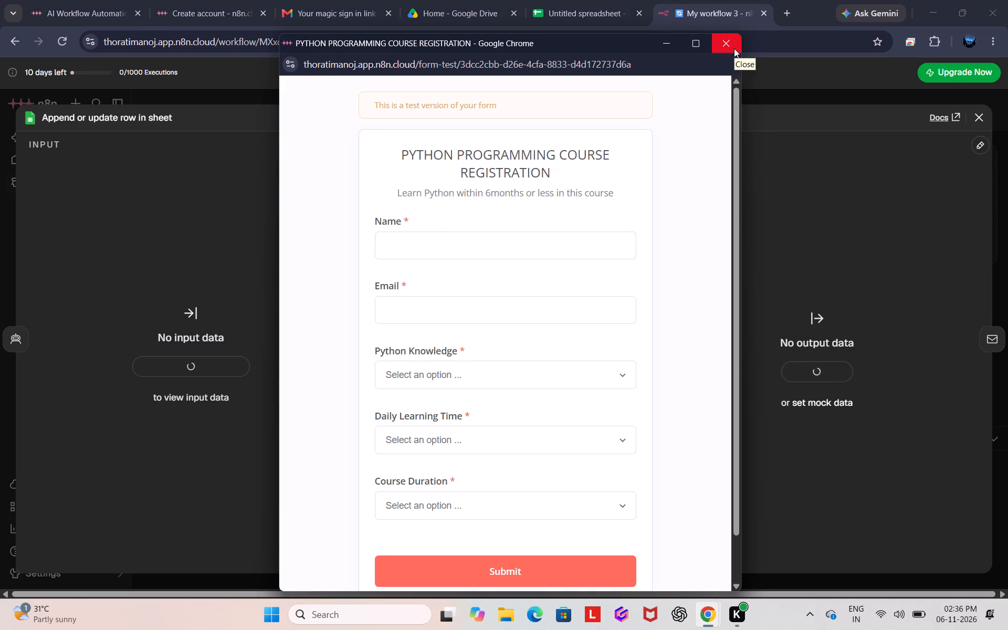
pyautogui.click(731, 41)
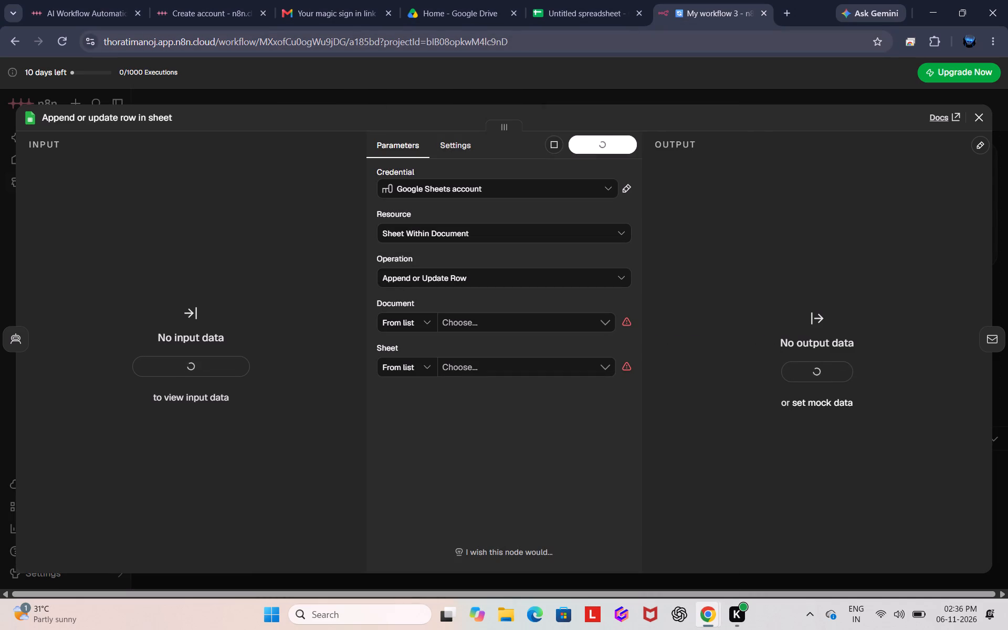
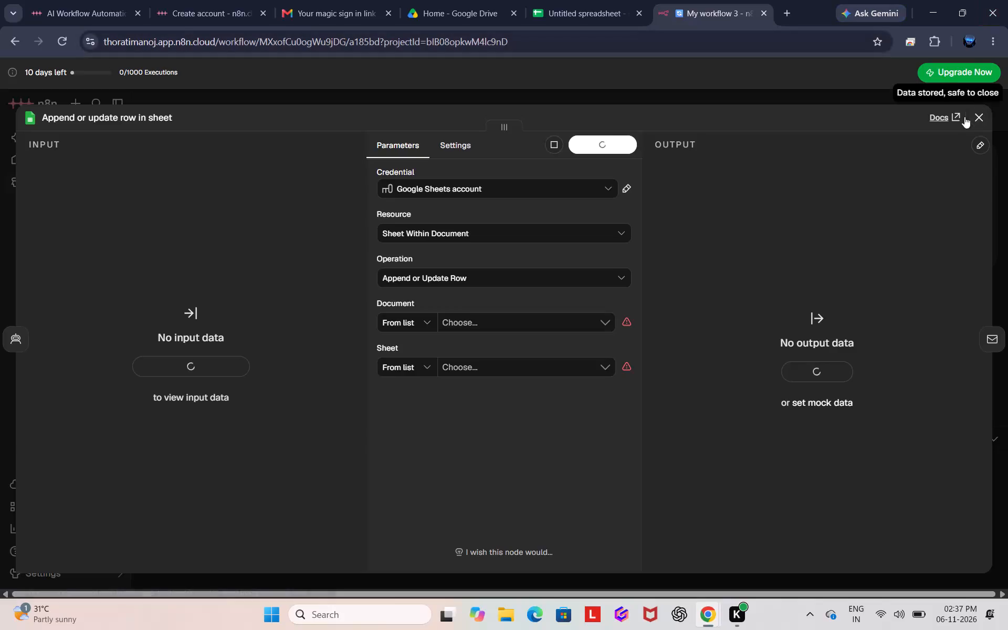
# Leave the Append or update row in sheet settings and open the AI Agent node's settings.
pyautogui.click(980, 110)
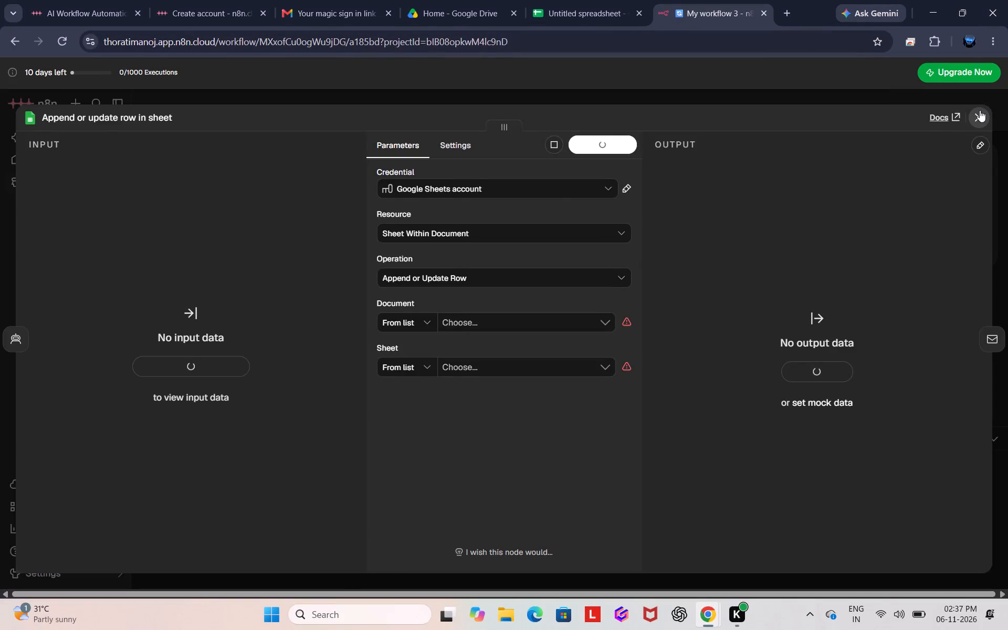
pyautogui.doubleClick(546, 241)
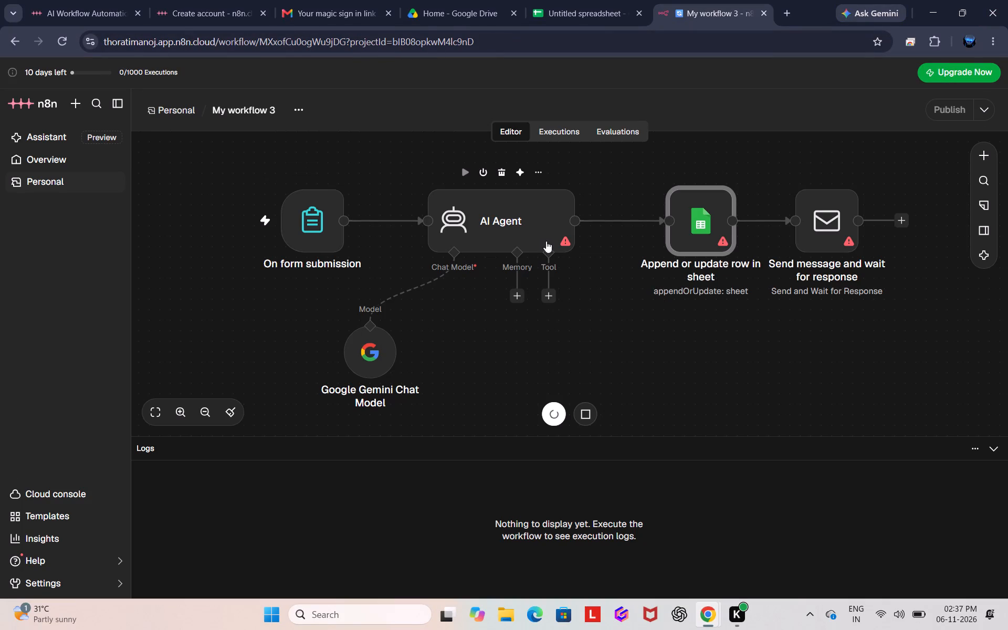
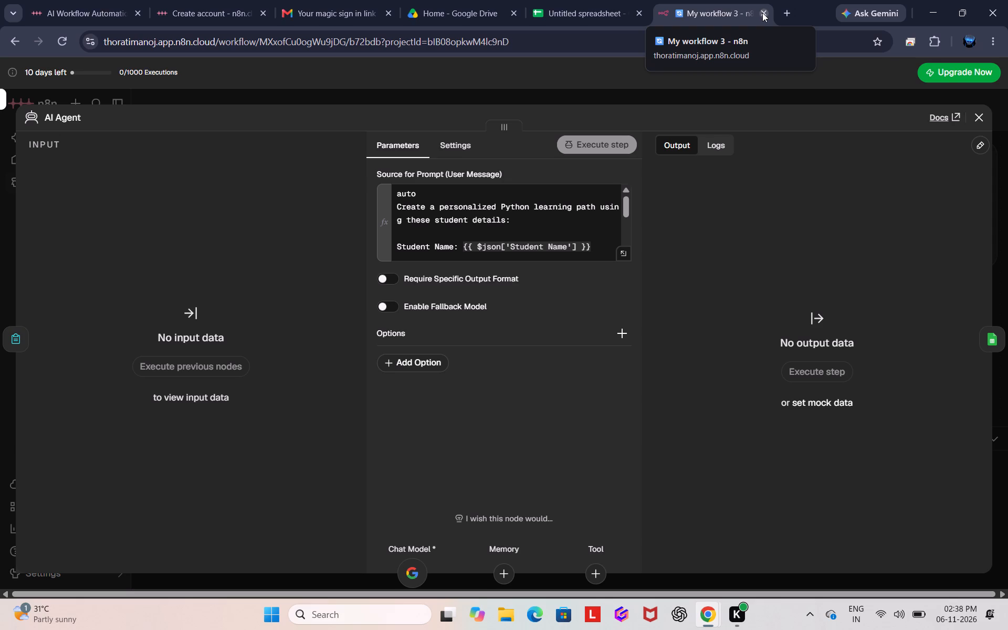
# Close the n8n home, account creation, Gmail, Google Drive and spreadsheet pages, leaving the spreadsheet despite its unsaved changes and keeping My workflow 3 open.
pyautogui.click(141, 10)
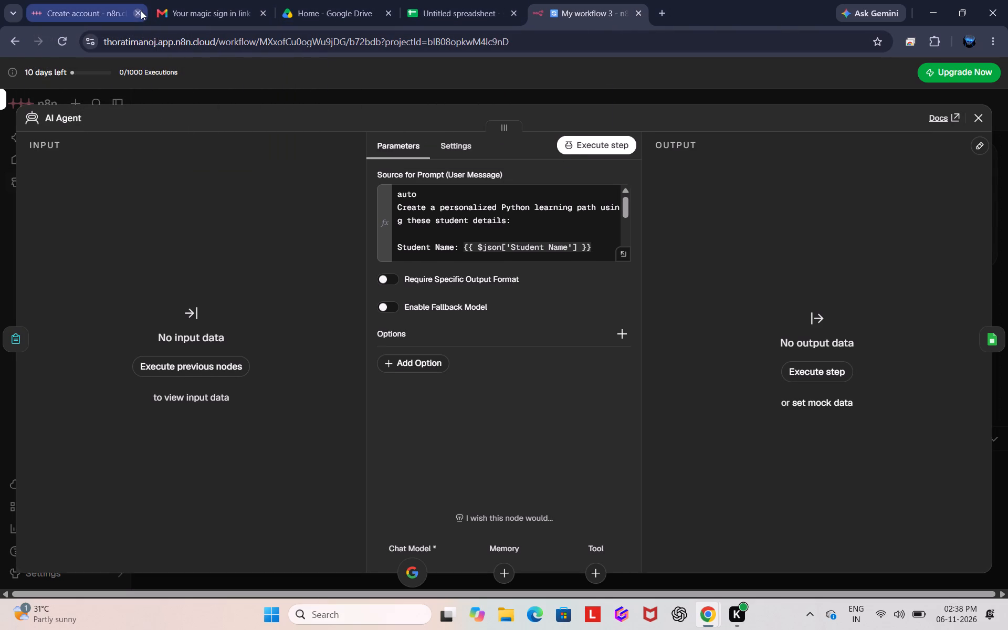
pyautogui.doubleClick(141, 10)
pyautogui.click(141, 12)
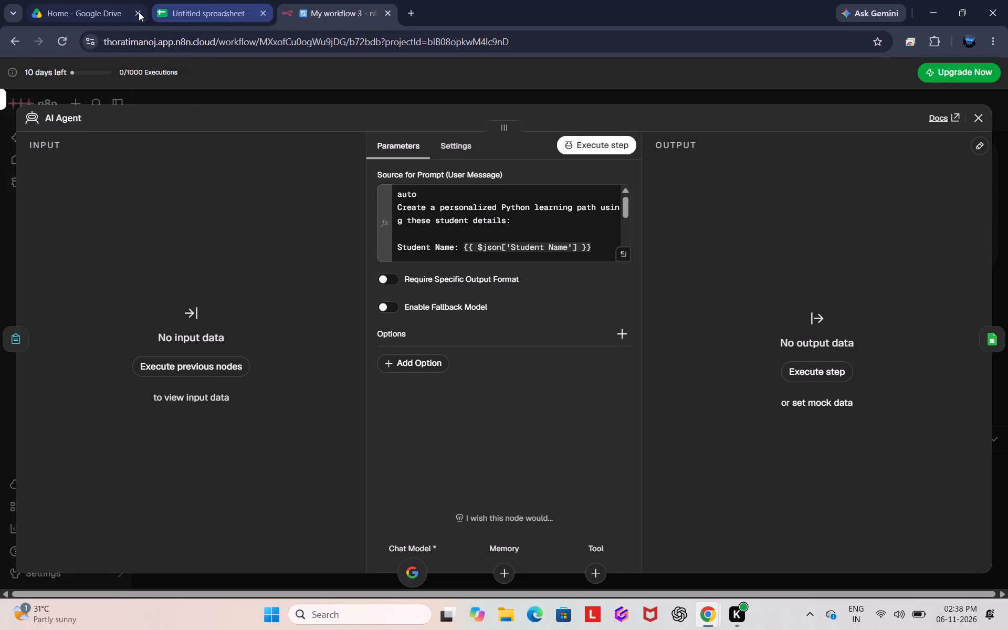
pyautogui.click(135, 11)
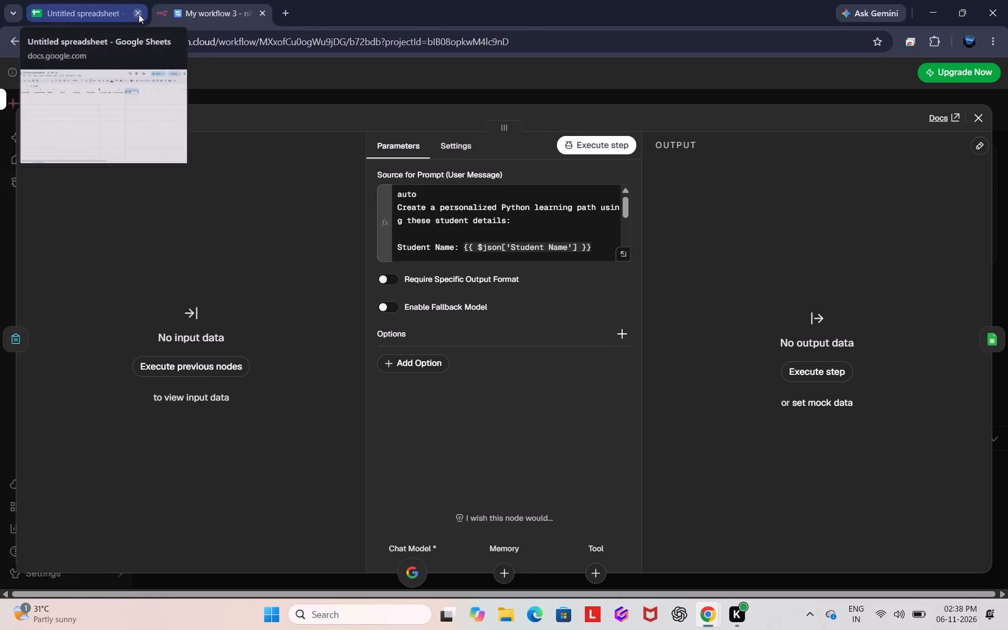
pyautogui.click(139, 13)
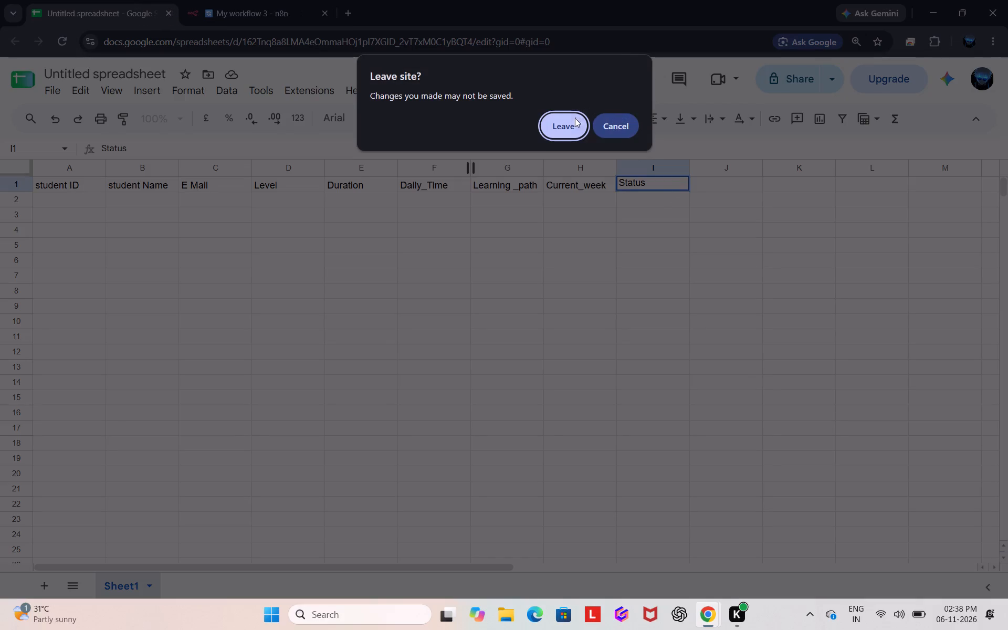
pyautogui.click(571, 125)
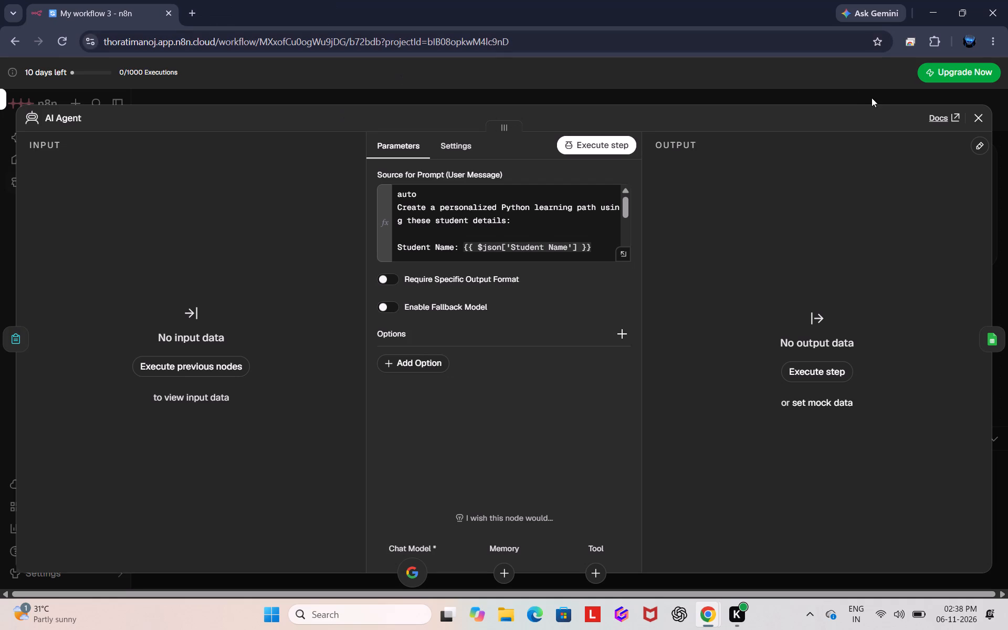
# Close the browser window holding My workflow 3.
pyautogui.click(990, 19)
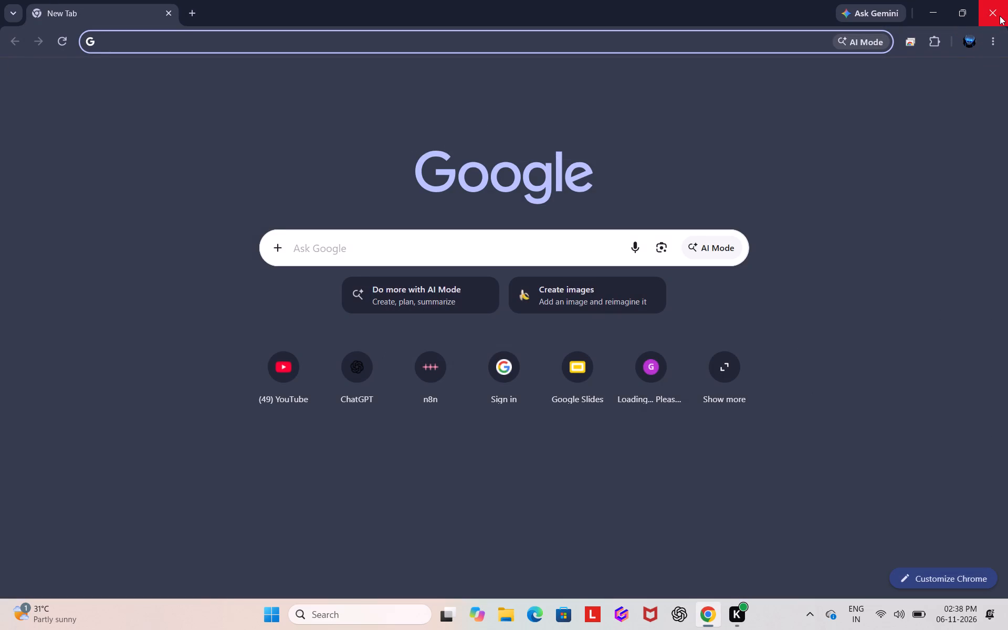